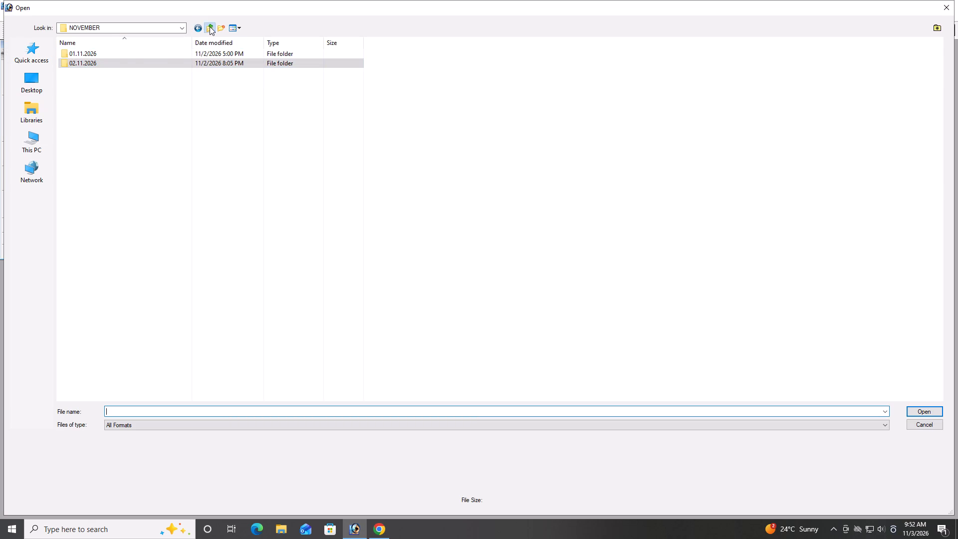
# Create a new folder named 03.11.2026 inside the NOVEMBER folder.
pyautogui.click(210, 26)
pyautogui.doubleClick(96, 80)
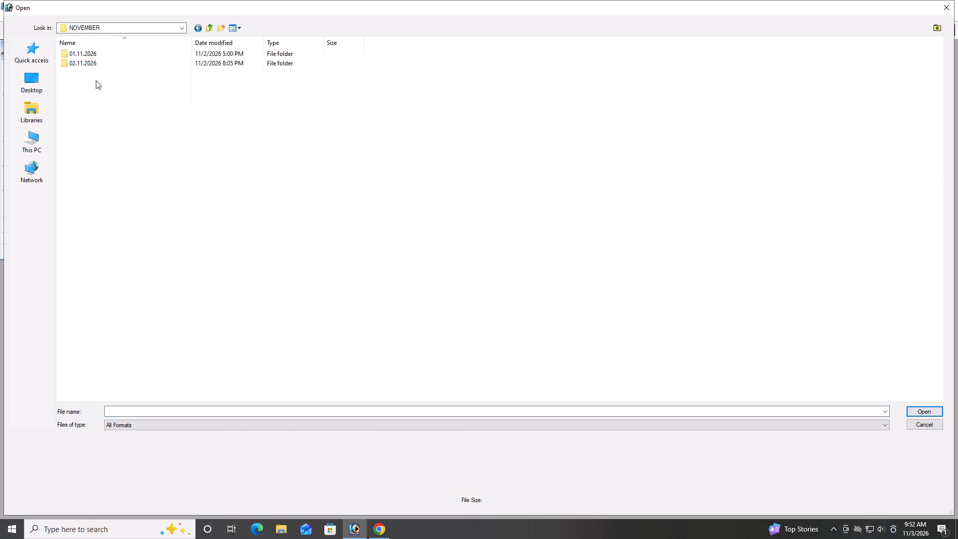
pyautogui.rightClick(166, 117)
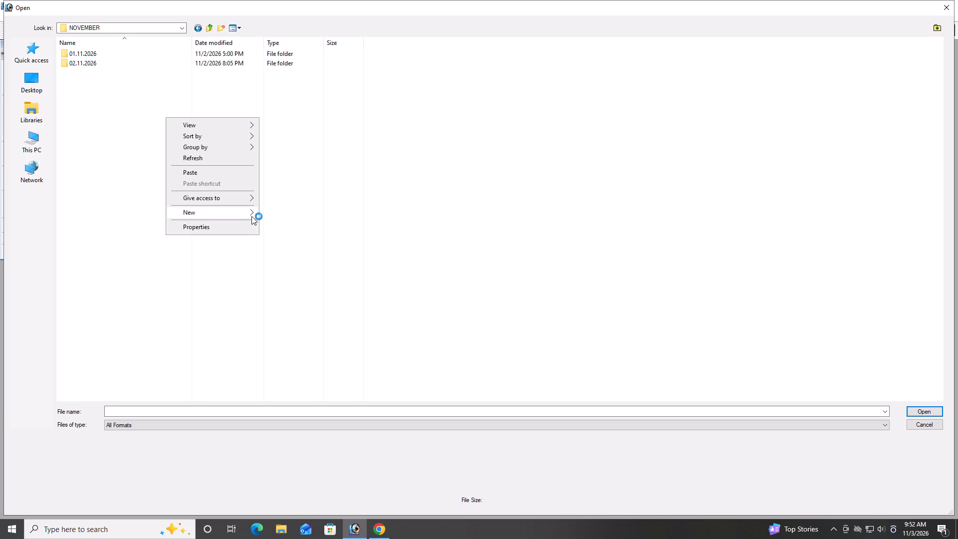
pyautogui.click(267, 214)
pyautogui.write('03.')
pyautogui.write('11.2026')
pyautogui.press('Return')
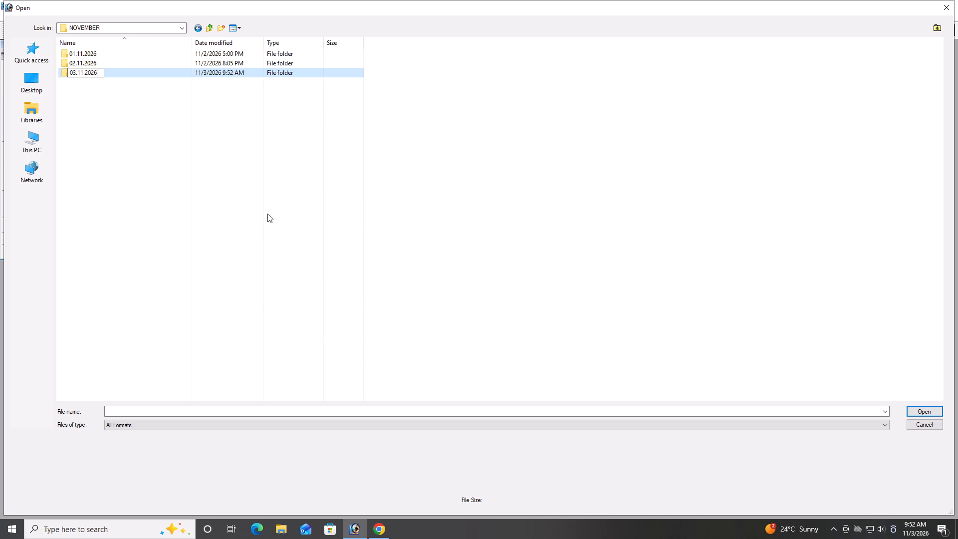
# Paste the copied IMG_2763 photo into the 03.11.2026 folder.
pyautogui.click(233, 70)
pyautogui.doubleClick(235, 73)
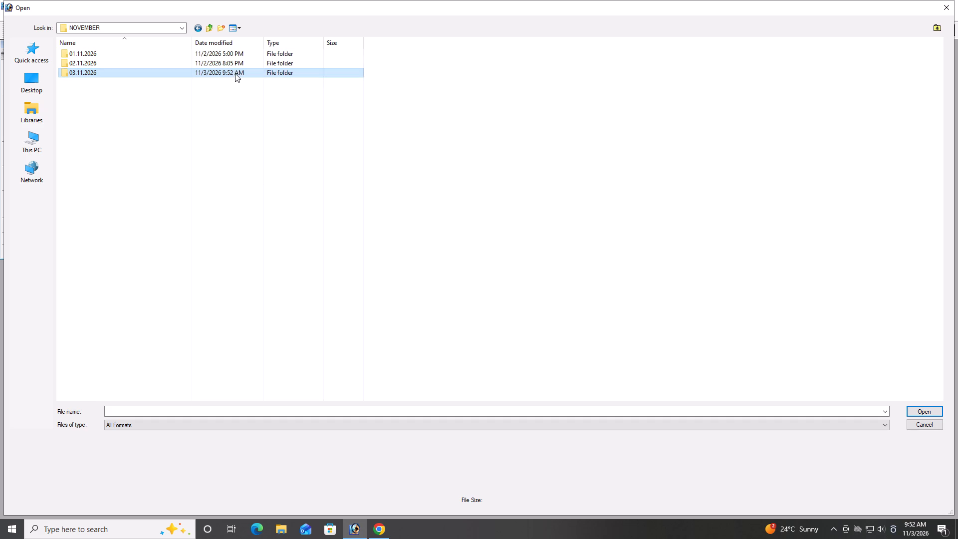
pyautogui.rightClick(268, 109)
pyautogui.click(301, 164)
pyautogui.click(356, 204)
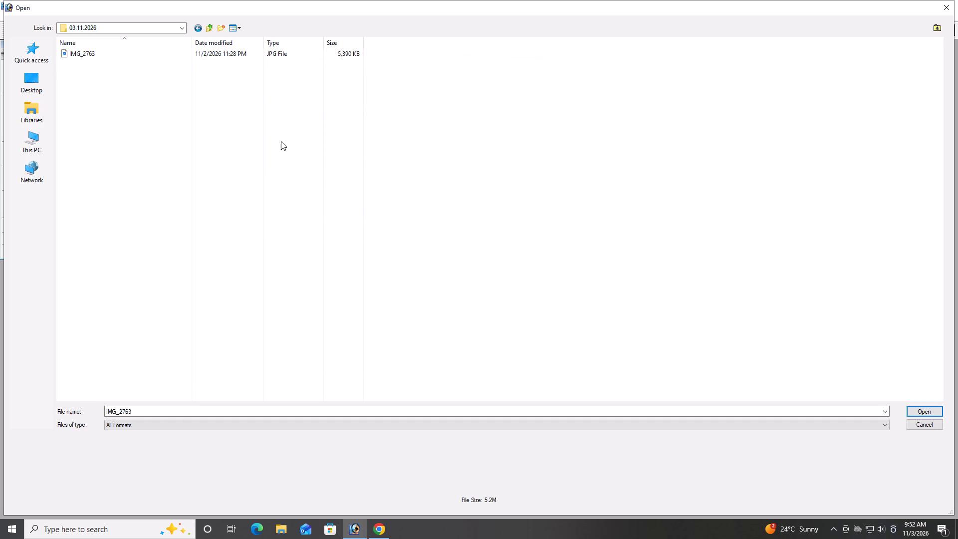
# Open the IMG_2763 copy from the 03.11.2026 folder and maximize its document window.
pyautogui.doubleClick(276, 54)
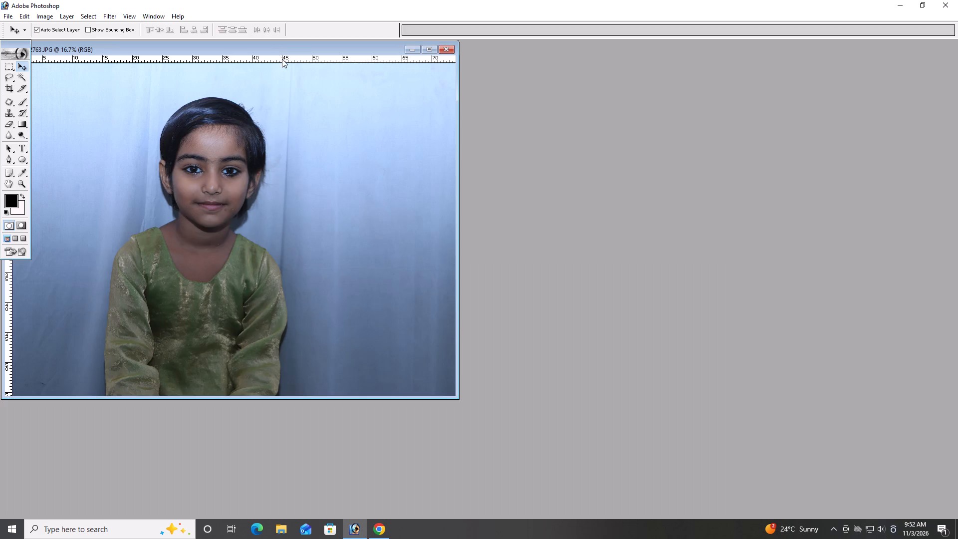
pyautogui.click(430, 53)
# Duplicate the photo onto a new layer with Free Transform, shift it slightly down and rotate it slightly counterclockwise to straighten the child.
pyautogui.click(9, 89)
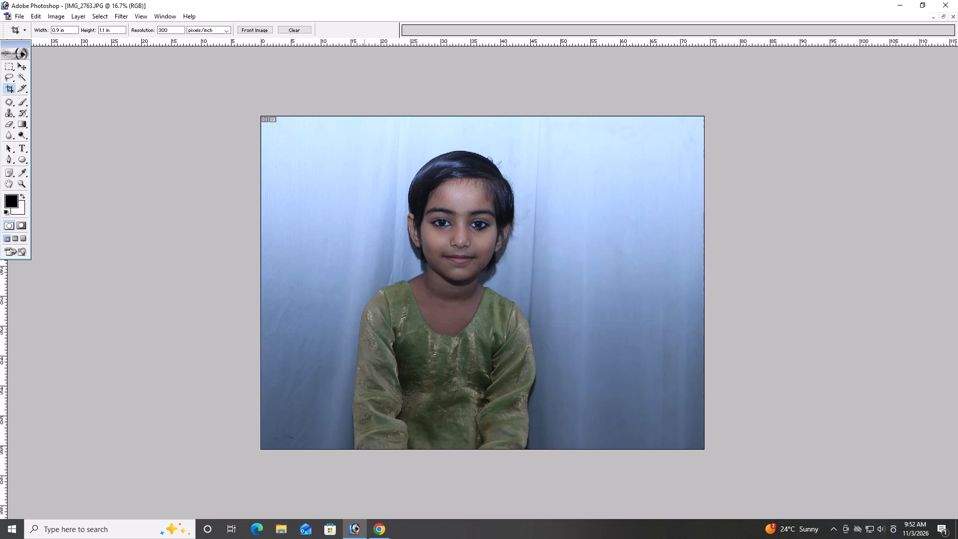
pyautogui.hotkey('ctrl', 'alt', 't')
pyautogui.hotkey('ctrl', 'alt', 't')
pyautogui.hotkey('ctrl', 'alt', 't')
pyautogui.hotkey('ctrl', 'alt', 't')
pyautogui.hotkey('ctrl', 'alt', 't')
pyautogui.hotkey('ctrl', 'alt', 't')
pyautogui.hotkey('ctrl', 'alt', 't')
pyautogui.hotkey('ctrl', 'alt', 't')
pyautogui.hotkey('ctrl', 'alt', 't')
pyautogui.hotkey('ctrl', 'alt', 't')
pyautogui.hotkey('ctrl', 'alt', 't')
pyautogui.hotkey('ctrl', 'alt', 't')
pyautogui.hotkey('ctrl', 'alt', 't')
pyautogui.hotkey('ctrl', 'alt', 't')
pyautogui.hotkey('ctrl', 'alt', 't')
pyautogui.keyDown('ctrl'); pyautogui.keyDown('alt'); pyautogui.moveTo(475, 259); pyautogui.dragTo(475, 265); pyautogui.keyUp('alt'); pyautogui.keyUp('ctrl')
pyautogui.hotkey('ctrl', 't')
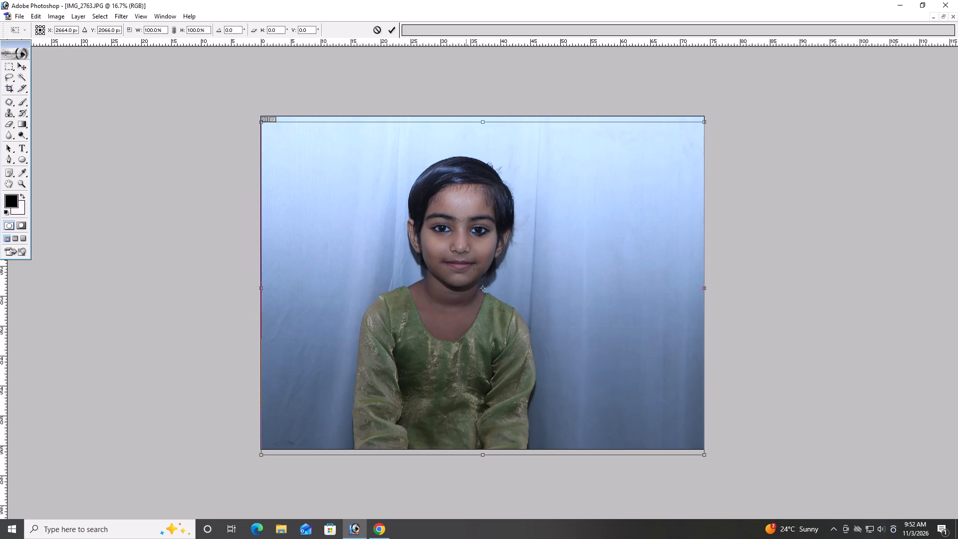
pyautogui.moveTo(149, 261); pyautogui.dragTo(148, 289)
pyautogui.press('Return')
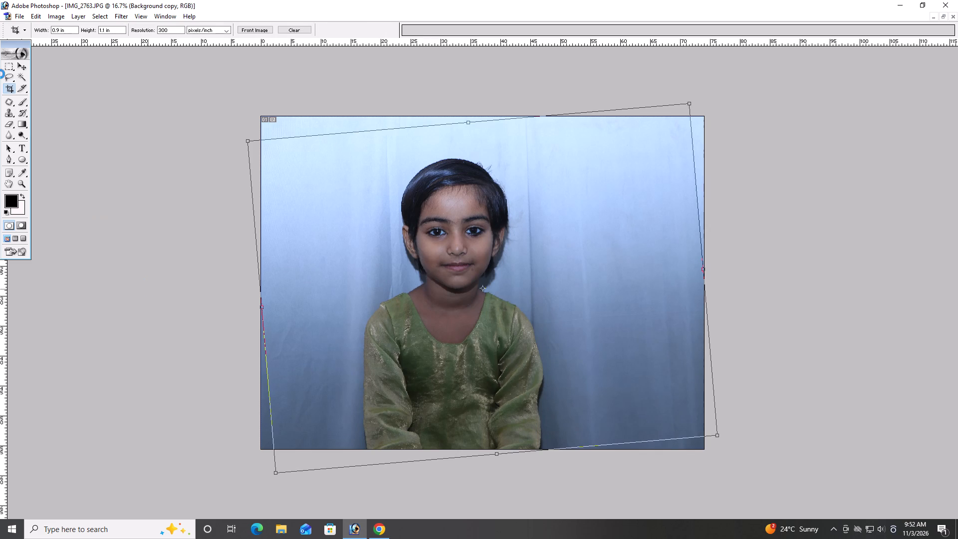
# Crop the photo to a 0.9 × 1.1 in portrait at 300 pixels/inch, framing the child's head and upper body.
pyautogui.moveTo(348, 178); pyautogui.dragTo(553, 519)
pyautogui.moveTo(482, 375); pyautogui.dragTo(488, 343)
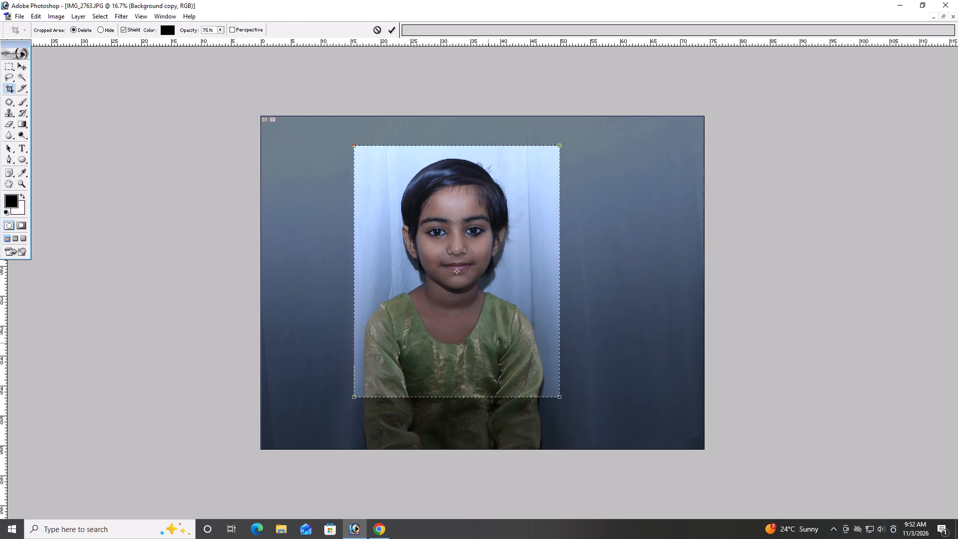
pyautogui.press('Left')
pyautogui.press('Left')
pyautogui.press('Left')
pyautogui.press('Left')
pyautogui.press('Left')
pyautogui.press('Left')
pyautogui.press('Left')
pyautogui.press('Left')
pyautogui.press('Up')
pyautogui.scroll(-1, 488, 343)
pyautogui.scroll(1, 488, 343)
pyautogui.press('Up')
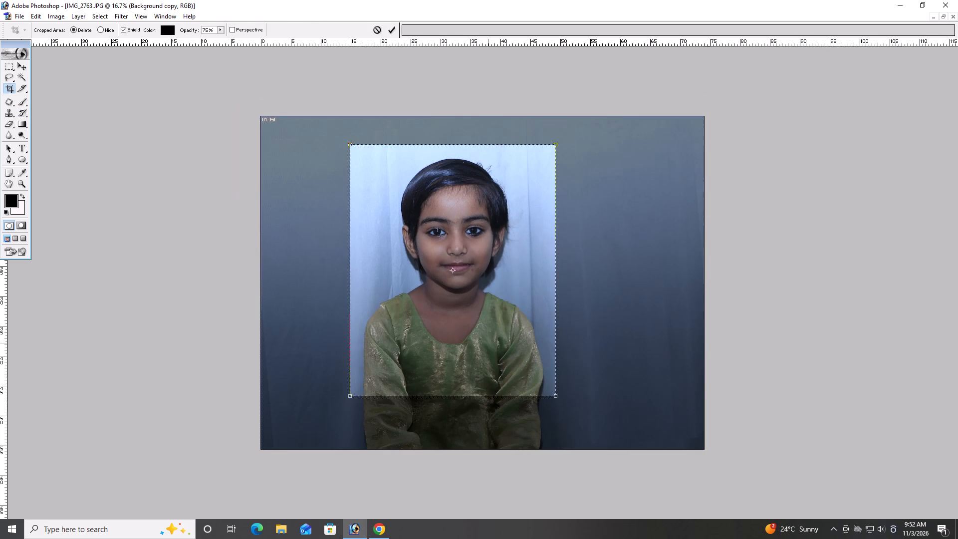
pyautogui.hotkey('ctrl', 'Return')
pyautogui.hotkey('ctrl', '+')
pyautogui.hotkey('ctrl', '+')
pyautogui.hotkey('ctrl', '+')
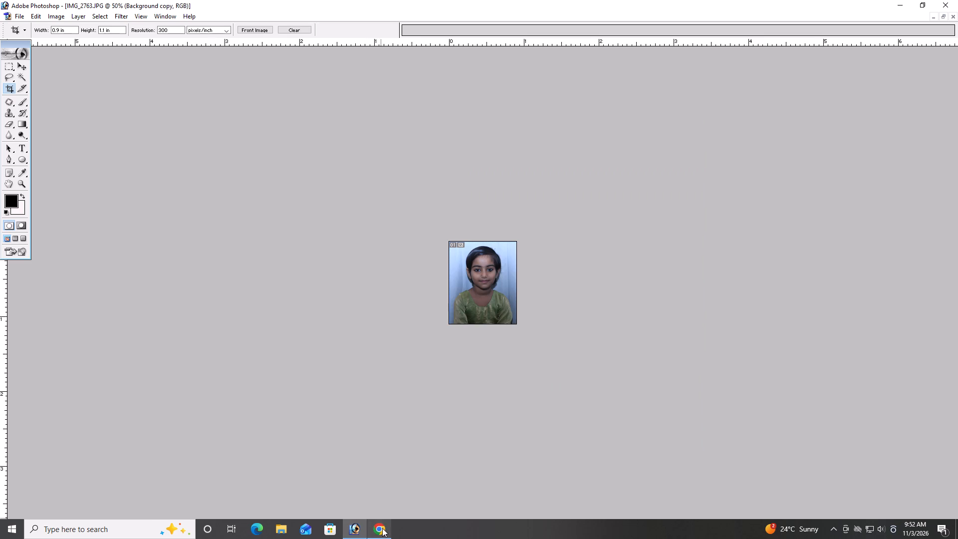
# Switch to Chrome and close the window with the ChatGPT photo conversation.
pyautogui.click(383, 529)
pyautogui.click(957, 0)
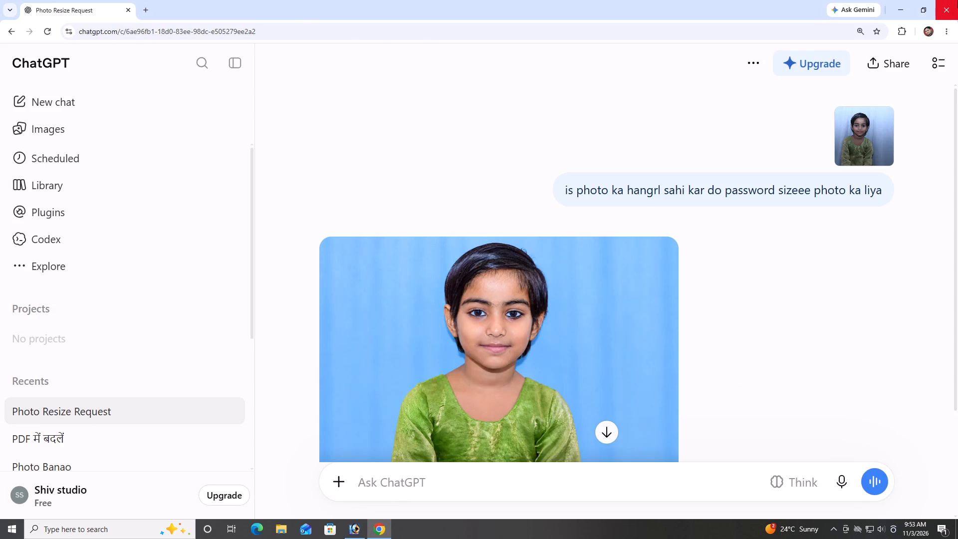
# Brighten the cropped portrait by reapplying the last Levels settings, with input levels 0, 1.22 and 249.
pyautogui.hotkey('ctrl', '+')
pyautogui.hotkey('ctrl', '+')
pyautogui.hotkey('ctrl', 'alt', 'l')
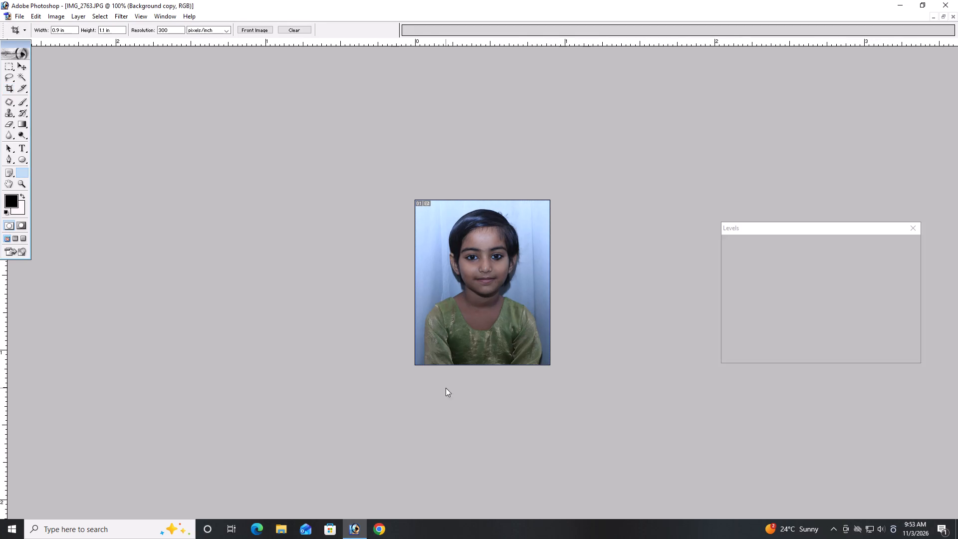
pyautogui.hotkey('ctrl', '+')
pyautogui.hotkey('ctrl', '+')
pyautogui.hotkey('ctrl', '+')
pyautogui.hotkey('ctrl', 'alt', 'm')
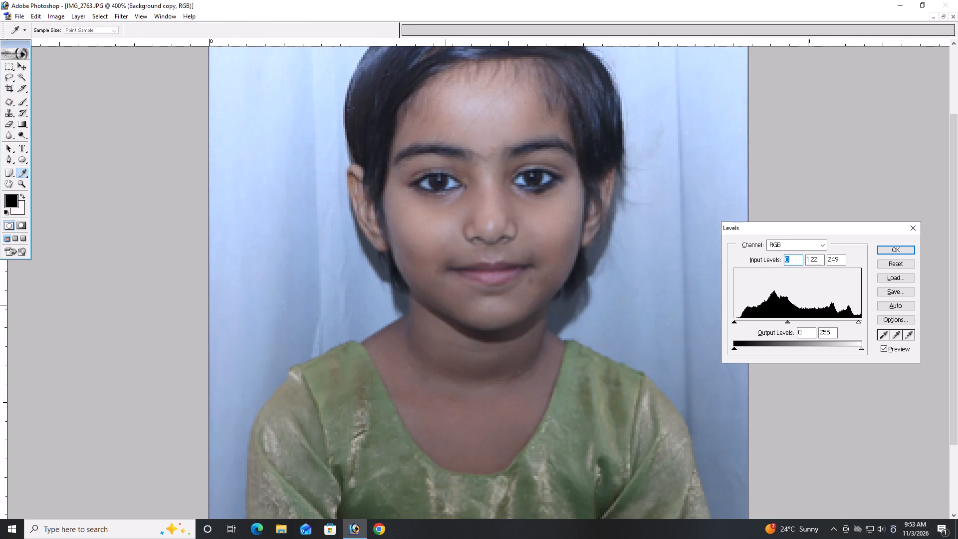
pyautogui.hotkey('ctrl', 'Return')
# Reapply the last Curves adjustment to the portrait.
pyautogui.hotkey('ctrl', 'alt', 'm')
pyautogui.hotkey('ctrl', 'alt', 'Return')
# Select the curtain backdrop on both sides of the child with the Magic Wand at tolerance 32.
pyautogui.hotkey('ctrl', 'alt', '-')
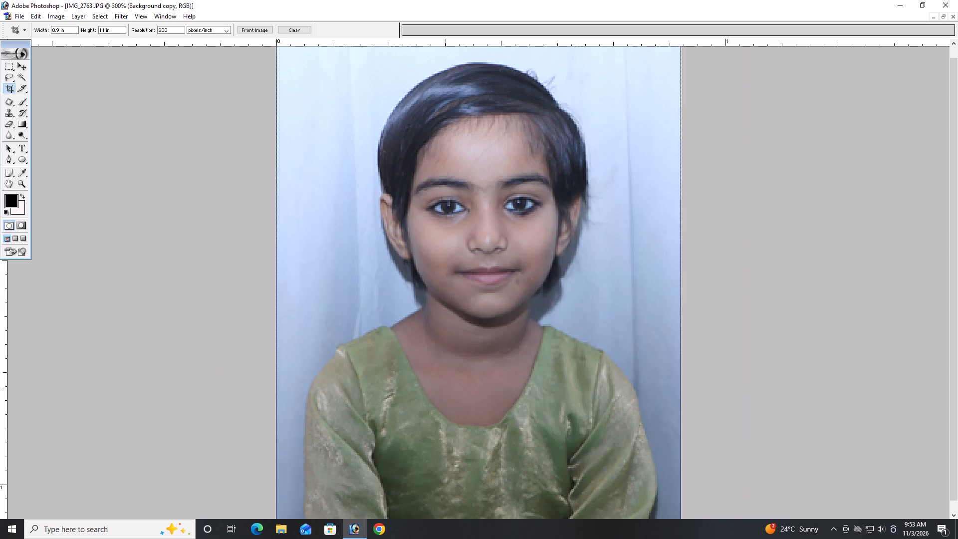
pyautogui.press('space')
pyautogui.moveTo(467, 203); pyautogui.dragTo(463, 248)
pyautogui.click(22, 81)
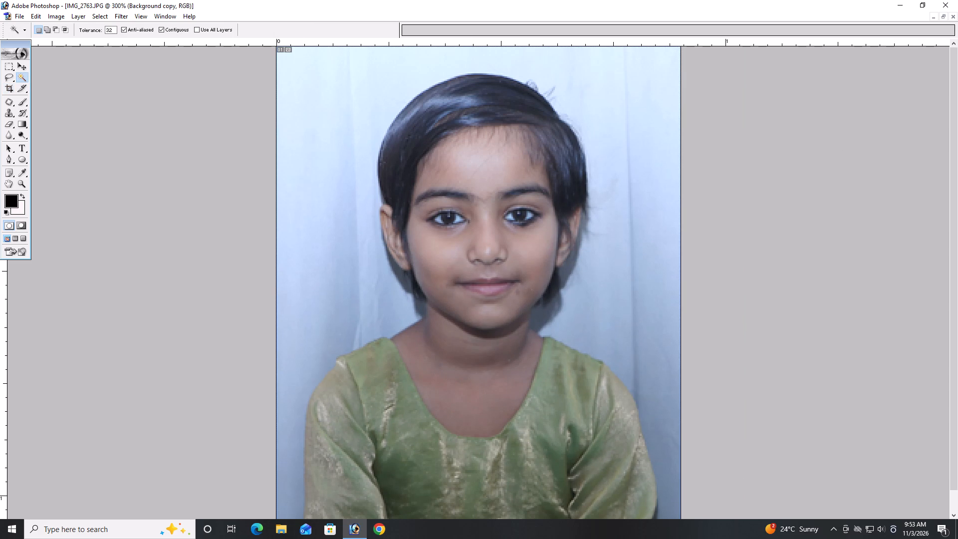
pyautogui.keyDown('shift'); pyautogui.moveTo(310, 247); pyautogui.dragTo(318, 268); pyautogui.keyUp('shift')
pyautogui.keyDown('shift'); pyautogui.moveTo(319, 270); pyautogui.dragTo(323, 281); pyautogui.keyUp('shift')
pyautogui.keyDown('shift'); pyautogui.click(323, 281); pyautogui.keyUp('shift')
pyautogui.keyDown('shift'); pyautogui.moveTo(337, 290); pyautogui.dragTo(341, 293); pyautogui.keyUp('shift')
pyautogui.keyDown('shift'); pyautogui.click(345, 293); pyautogui.keyUp('shift')
pyautogui.keyDown('shift'); pyautogui.click(610, 315); pyautogui.keyUp('shift')
pyautogui.keyDown('shift'); pyautogui.click(613, 320); pyautogui.keyUp('shift')
pyautogui.keyDown('shift'); pyautogui.moveTo(619, 325); pyautogui.dragTo(622, 330); pyautogui.keyUp('shift')
pyautogui.keyDown('shift'); pyautogui.click(622, 331); pyautogui.keyUp('shift')
# Extend the Magic Wand selection to the shadow beside the neck and the lower backdrop next to both sleeves.
pyautogui.keyDown('shift'); pyautogui.moveTo(548, 304); pyautogui.dragTo(548, 308); pyautogui.keyUp('shift')
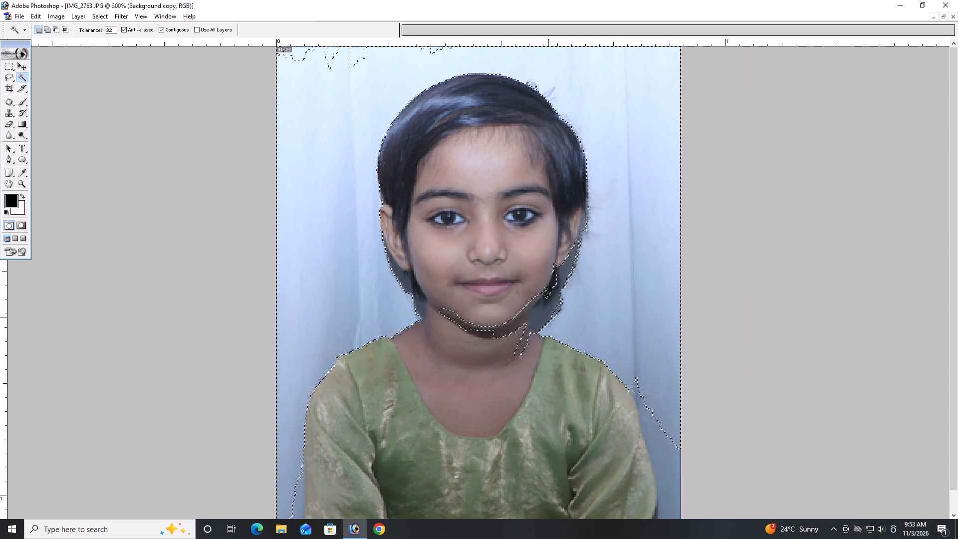
pyautogui.hotkey('ctrl', 'alt', 'z')
pyautogui.keyDown('shift'); pyautogui.click(550, 317); pyautogui.keyUp('shift')
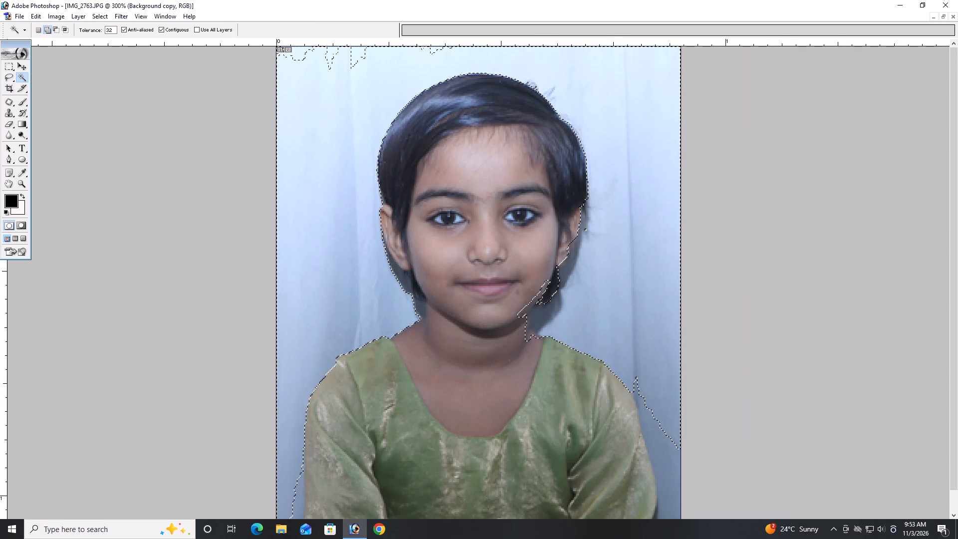
pyautogui.keyDown('shift'); pyautogui.moveTo(657, 419); pyautogui.dragTo(661, 427); pyautogui.keyUp('shift')
pyautogui.keyDown('shift'); pyautogui.click(662, 437); pyautogui.keyUp('shift')
pyautogui.press('space')
pyautogui.press('space')
pyautogui.moveTo(490, 371); pyautogui.dragTo(495, 271)
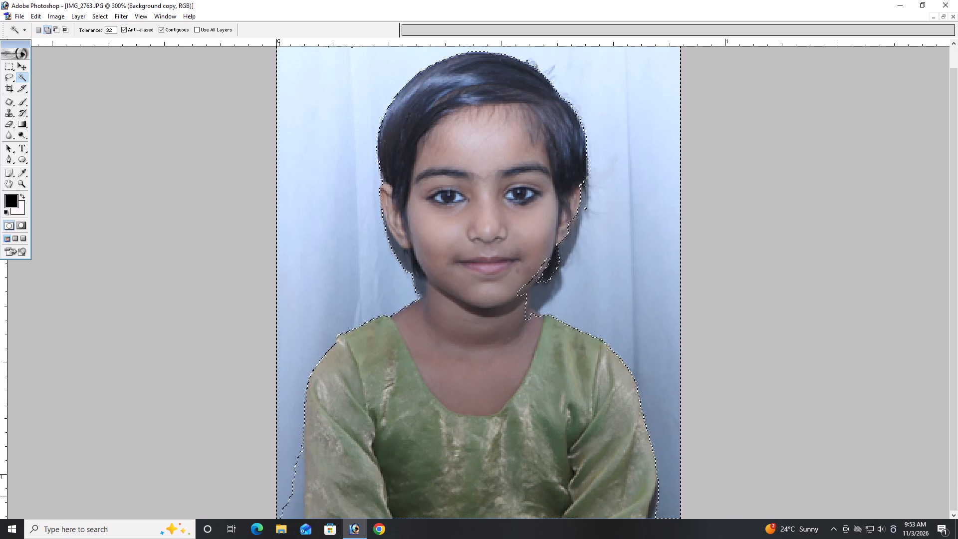
pyautogui.keyDown('shift'); pyautogui.click(282, 502); pyautogui.keyUp('shift')
pyautogui.keyDown('shift'); pyautogui.click(282, 505); pyautogui.keyUp('shift')
# Subtract the jaw, neck and shoulder areas caught in the backdrop selection using the Lasso with 2 px feather.
pyautogui.hotkey('ctrl', '+')
pyautogui.hotkey('ctrl', '+')
pyautogui.hotkey('ctrl', '+')
pyautogui.press('space')
pyautogui.press('space')
pyautogui.press('space')
pyautogui.press('space')
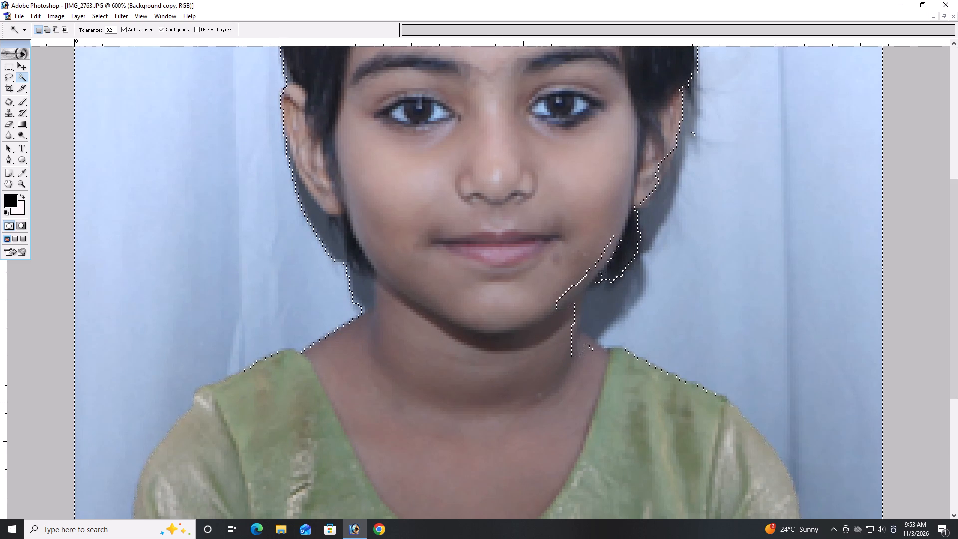
pyautogui.moveTo(411, 388); pyautogui.dragTo(411, 420)
pyautogui.moveTo(8, 83); pyautogui.dragTo(40, 96)
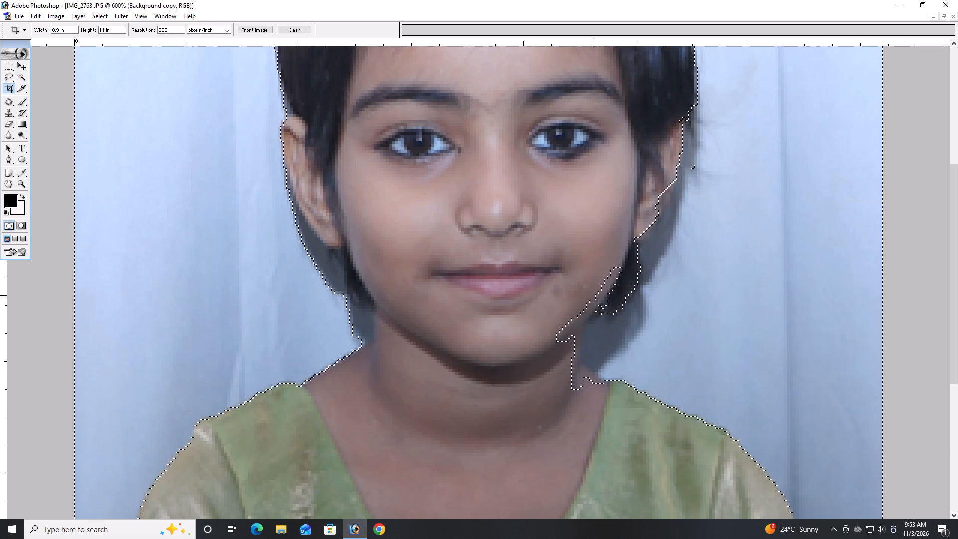
pyautogui.keyDown('alt'); pyautogui.moveTo(604, 307); pyautogui.dragTo(551, 291); pyautogui.keyUp('alt')
pyautogui.moveTo(6, 78); pyautogui.dragTo(17, 84)
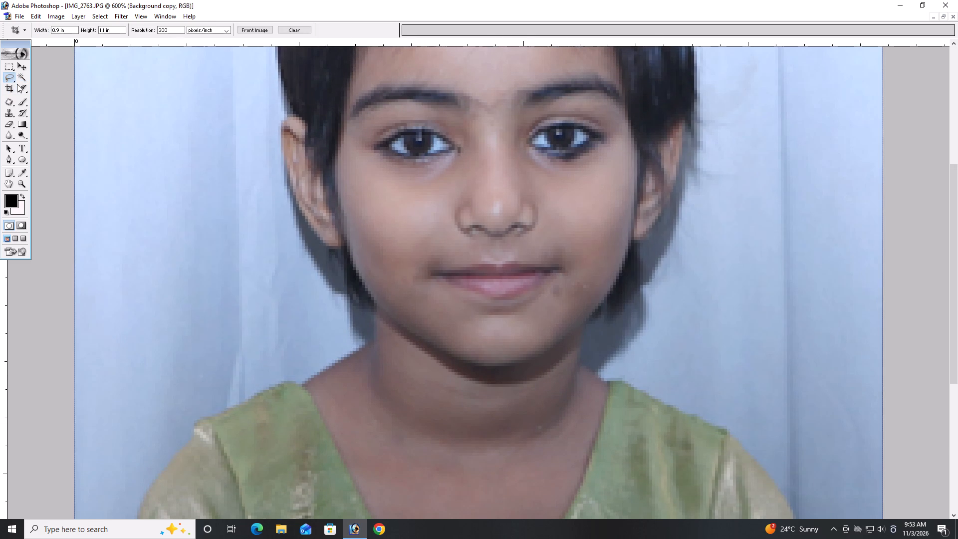
pyautogui.moveTo(17, 84); pyautogui.dragTo(31, 94)
pyautogui.hotkey('ctrl', 'alt', 'z')
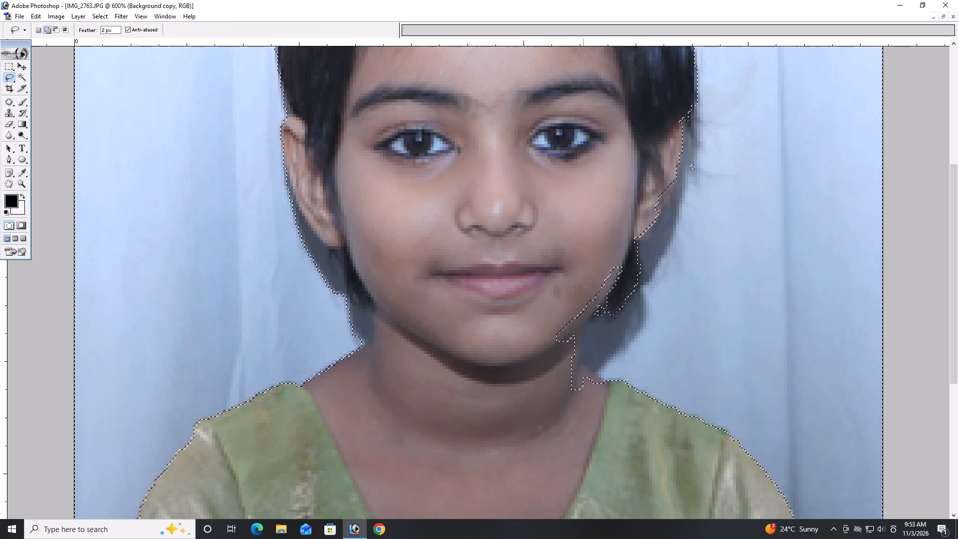
pyautogui.keyDown('shift'); pyautogui.moveTo(592, 316); pyautogui.dragTo(649, 166); pyautogui.keyUp('shift')
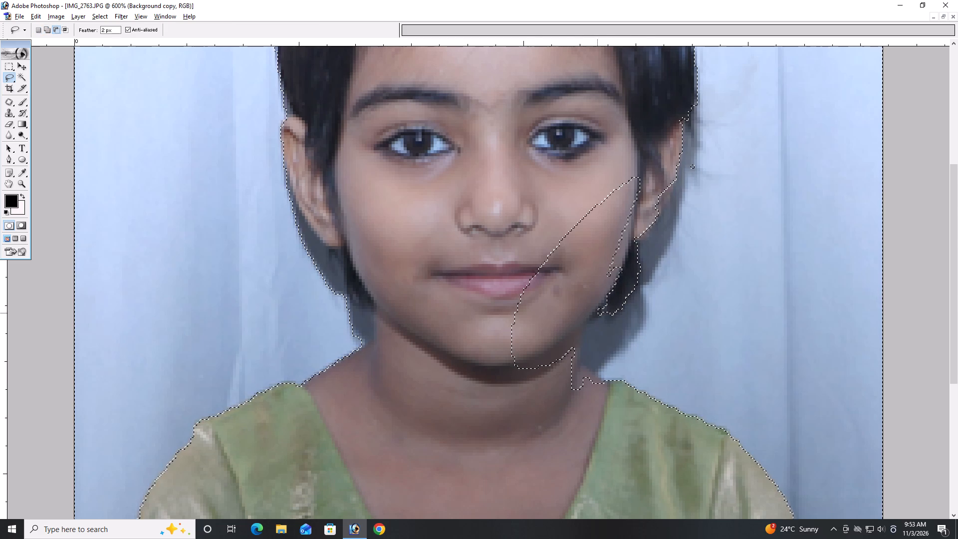
pyautogui.keyDown('alt'); pyautogui.moveTo(597, 312); pyautogui.dragTo(639, 178); pyautogui.keyUp('alt')
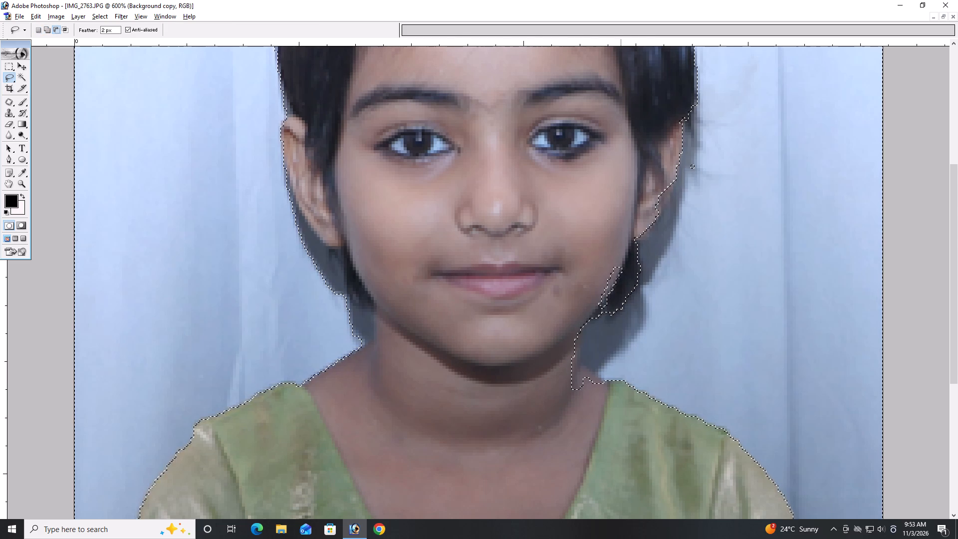
pyautogui.keyDown('alt'); pyautogui.moveTo(621, 289); pyautogui.dragTo(601, 240); pyautogui.keyUp('alt')
pyautogui.keyDown('alt'); pyautogui.moveTo(574, 361); pyautogui.dragTo(603, 437); pyautogui.keyUp('alt')
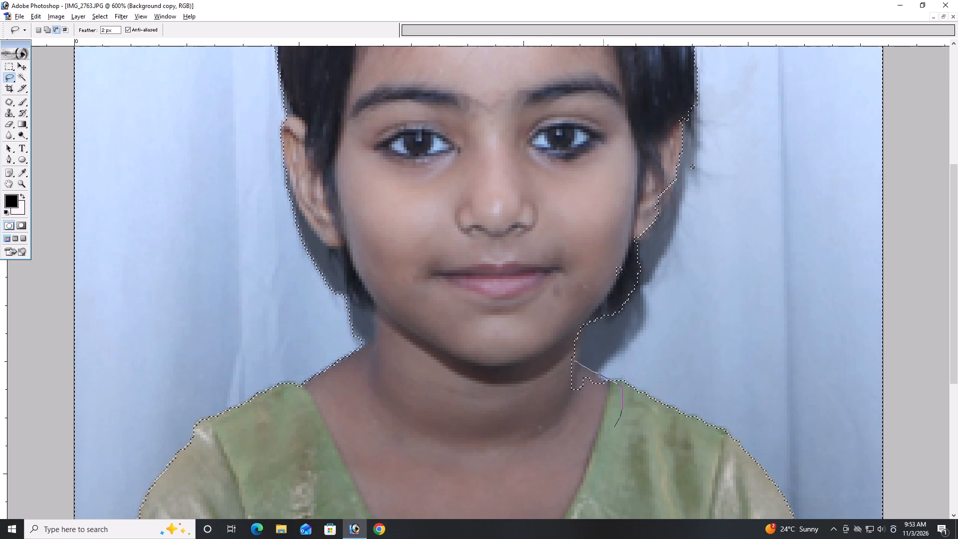
pyautogui.keyDown('alt'); pyautogui.moveTo(603, 437); pyautogui.dragTo(471, 470); pyautogui.keyUp('alt')
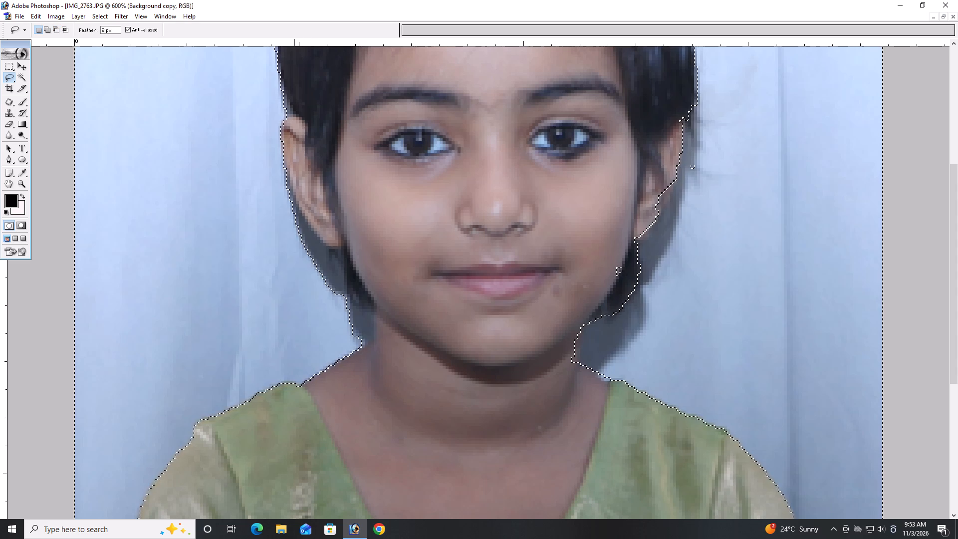
# Feather the backdrop selection around the child.
pyautogui.hotkey('ctrl', 'alt', 'd')
pyautogui.hotkey('ctrl', 'Return')
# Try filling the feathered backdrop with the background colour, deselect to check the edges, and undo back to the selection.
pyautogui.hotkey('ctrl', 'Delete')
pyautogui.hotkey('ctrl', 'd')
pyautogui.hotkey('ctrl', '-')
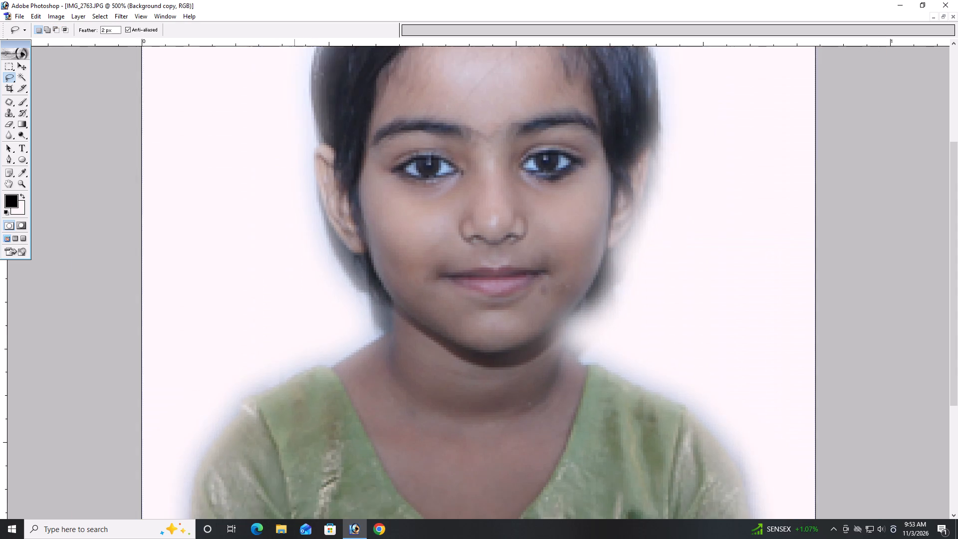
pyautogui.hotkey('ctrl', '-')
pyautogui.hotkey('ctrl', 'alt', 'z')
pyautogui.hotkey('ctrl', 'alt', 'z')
# Feather the backdrop selection by 2 pixels.
pyautogui.hotkey('ctrl', 'alt', 'd')
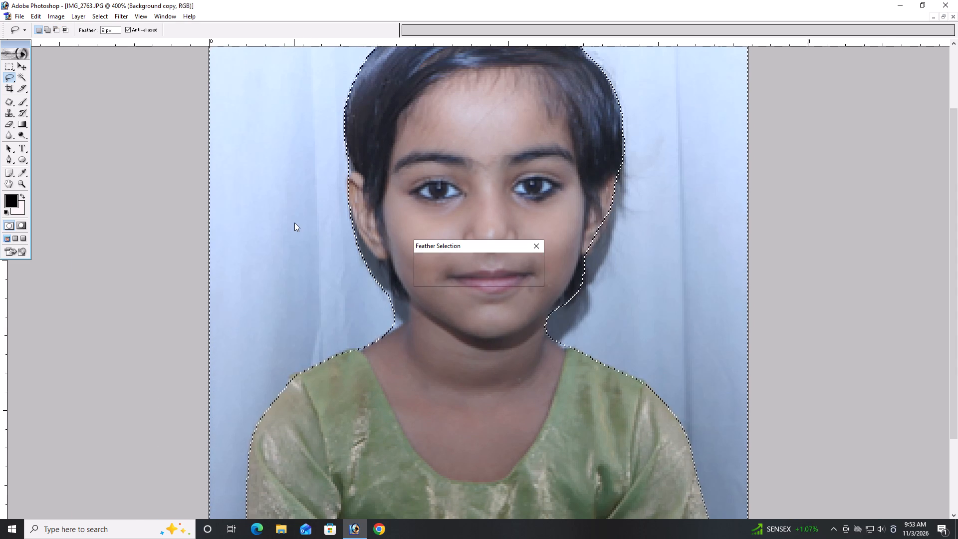
pyautogui.press('2')
pyautogui.press('Return')
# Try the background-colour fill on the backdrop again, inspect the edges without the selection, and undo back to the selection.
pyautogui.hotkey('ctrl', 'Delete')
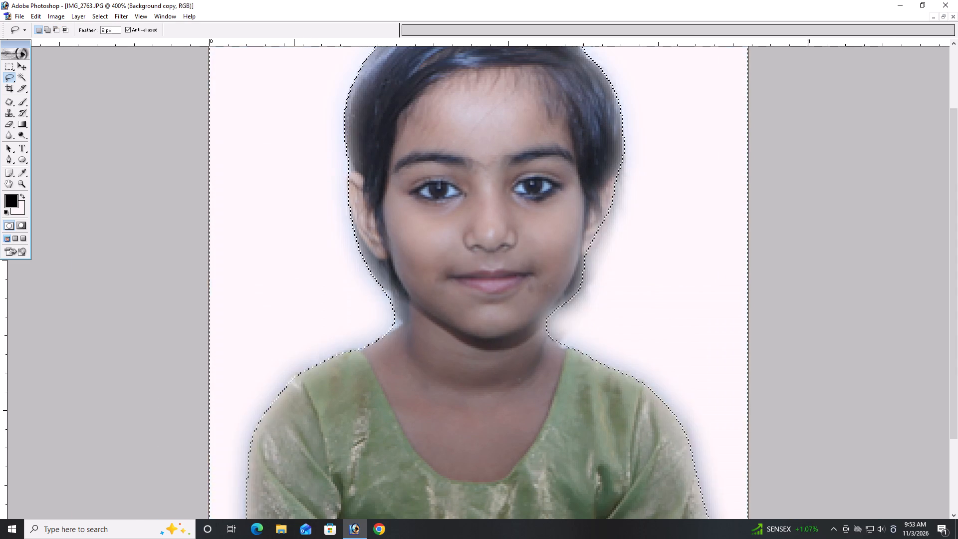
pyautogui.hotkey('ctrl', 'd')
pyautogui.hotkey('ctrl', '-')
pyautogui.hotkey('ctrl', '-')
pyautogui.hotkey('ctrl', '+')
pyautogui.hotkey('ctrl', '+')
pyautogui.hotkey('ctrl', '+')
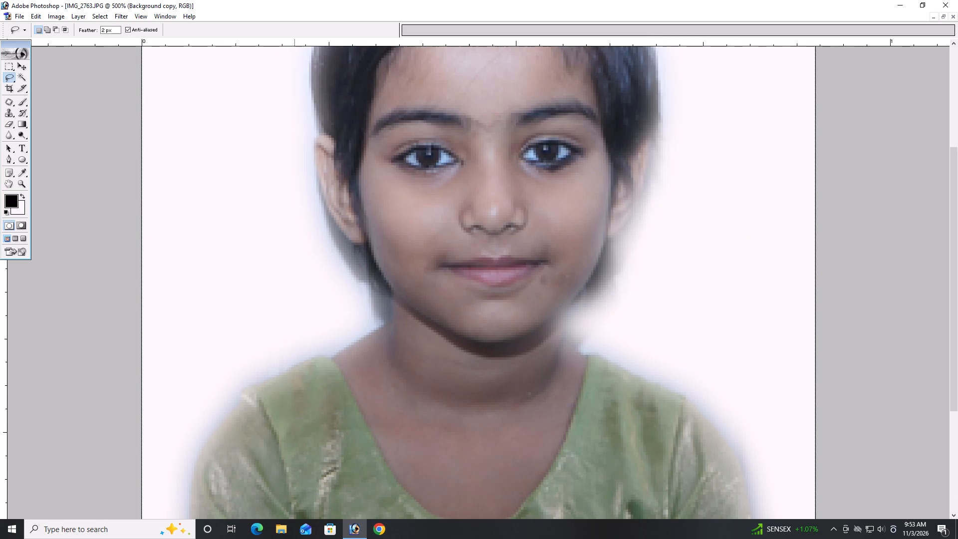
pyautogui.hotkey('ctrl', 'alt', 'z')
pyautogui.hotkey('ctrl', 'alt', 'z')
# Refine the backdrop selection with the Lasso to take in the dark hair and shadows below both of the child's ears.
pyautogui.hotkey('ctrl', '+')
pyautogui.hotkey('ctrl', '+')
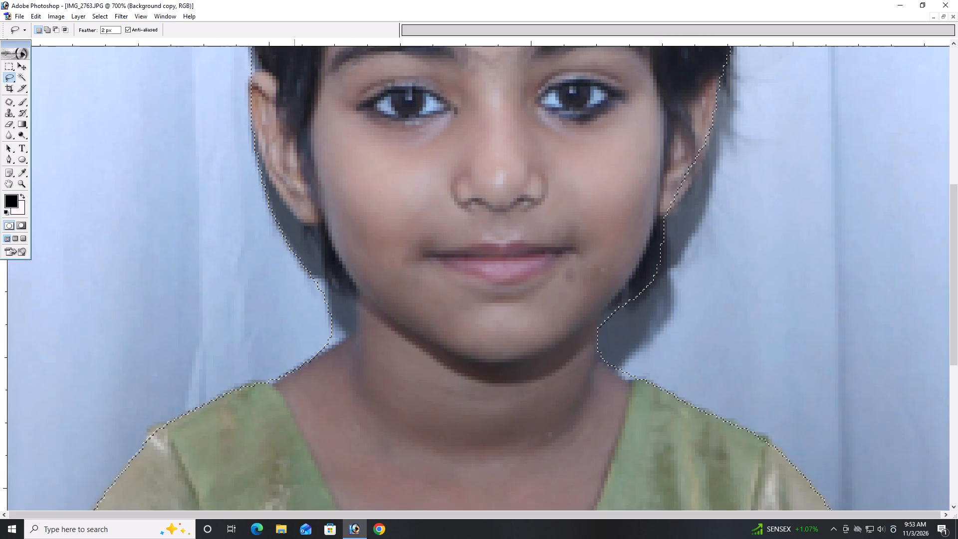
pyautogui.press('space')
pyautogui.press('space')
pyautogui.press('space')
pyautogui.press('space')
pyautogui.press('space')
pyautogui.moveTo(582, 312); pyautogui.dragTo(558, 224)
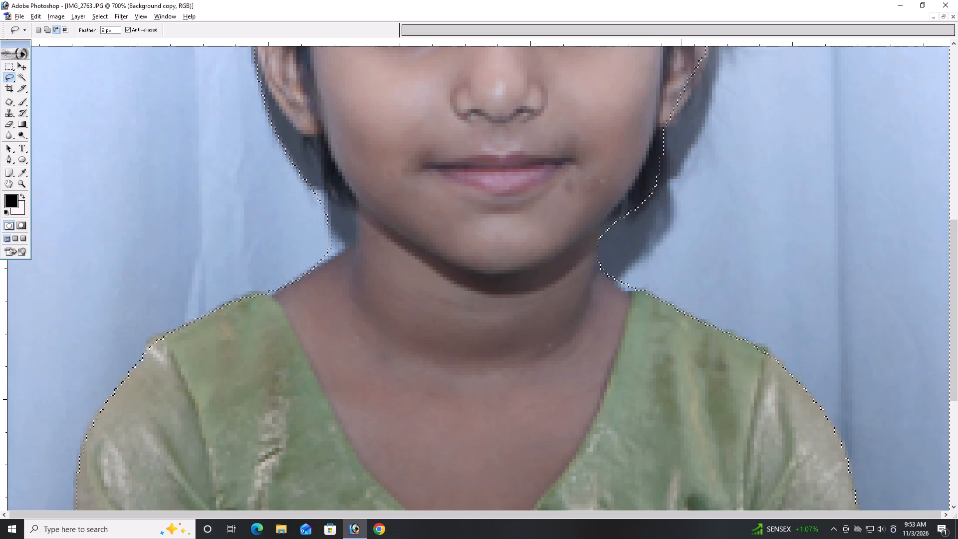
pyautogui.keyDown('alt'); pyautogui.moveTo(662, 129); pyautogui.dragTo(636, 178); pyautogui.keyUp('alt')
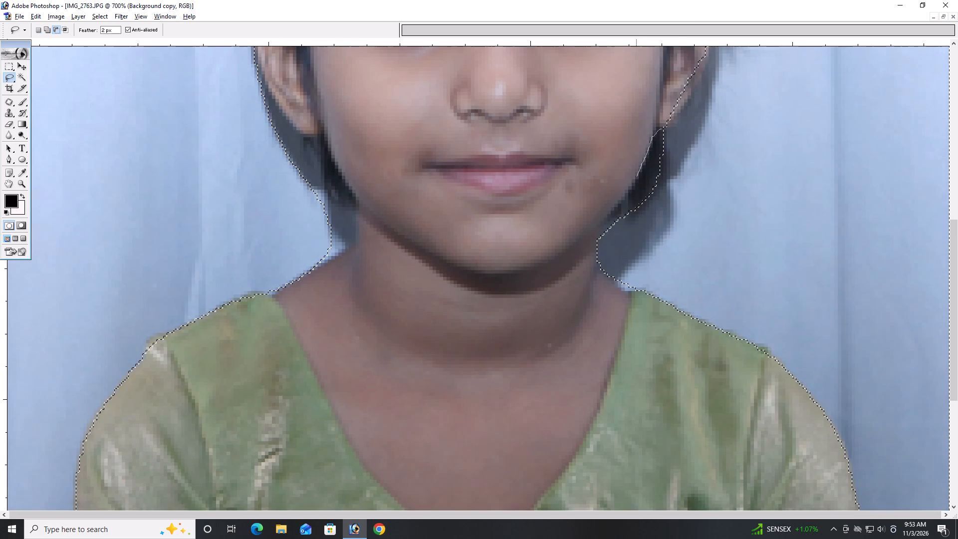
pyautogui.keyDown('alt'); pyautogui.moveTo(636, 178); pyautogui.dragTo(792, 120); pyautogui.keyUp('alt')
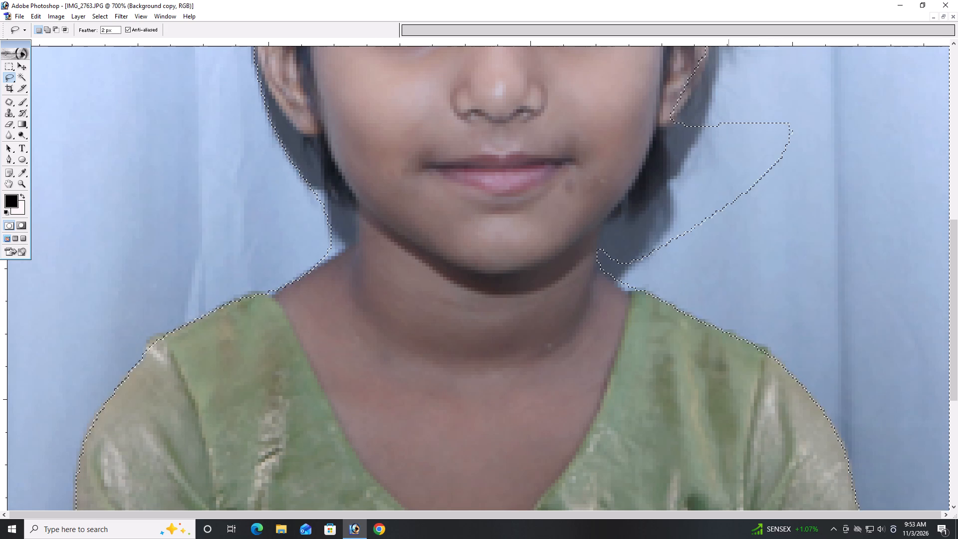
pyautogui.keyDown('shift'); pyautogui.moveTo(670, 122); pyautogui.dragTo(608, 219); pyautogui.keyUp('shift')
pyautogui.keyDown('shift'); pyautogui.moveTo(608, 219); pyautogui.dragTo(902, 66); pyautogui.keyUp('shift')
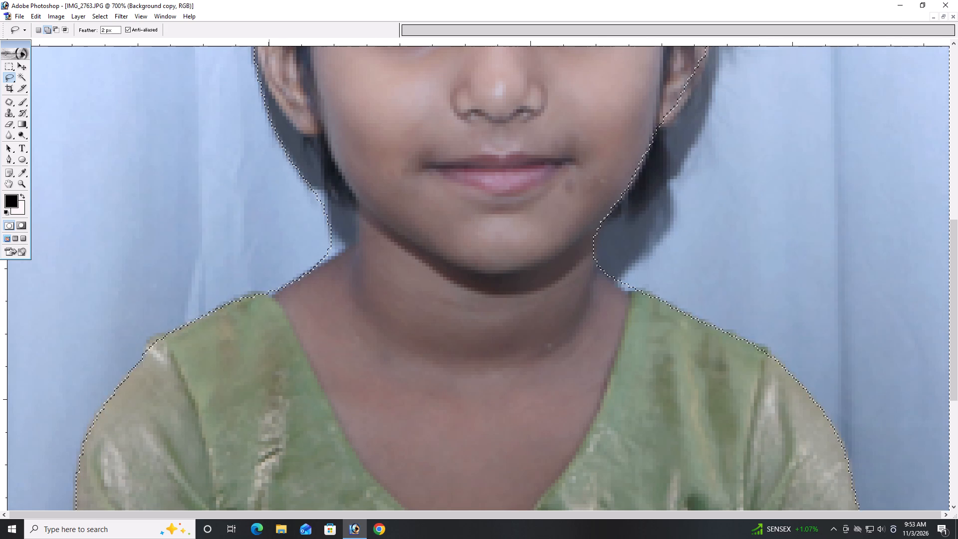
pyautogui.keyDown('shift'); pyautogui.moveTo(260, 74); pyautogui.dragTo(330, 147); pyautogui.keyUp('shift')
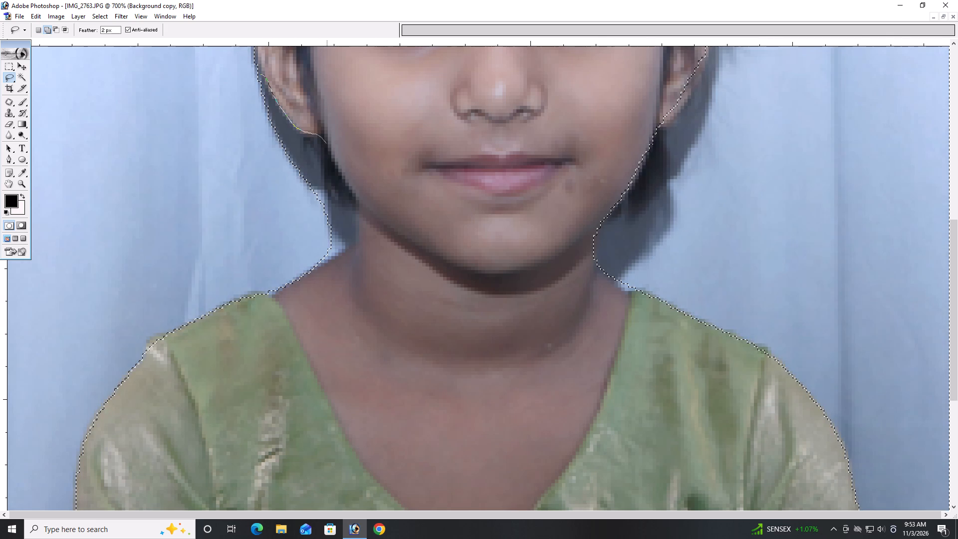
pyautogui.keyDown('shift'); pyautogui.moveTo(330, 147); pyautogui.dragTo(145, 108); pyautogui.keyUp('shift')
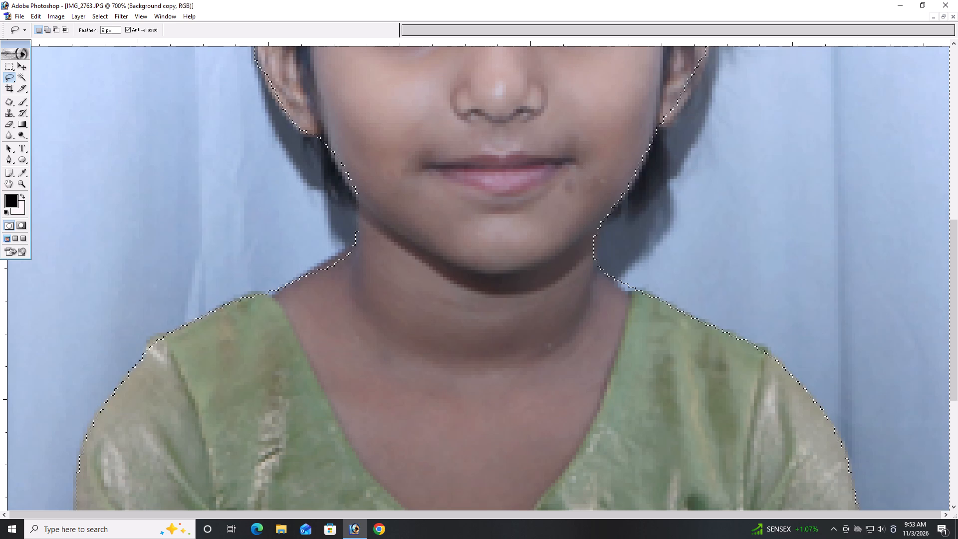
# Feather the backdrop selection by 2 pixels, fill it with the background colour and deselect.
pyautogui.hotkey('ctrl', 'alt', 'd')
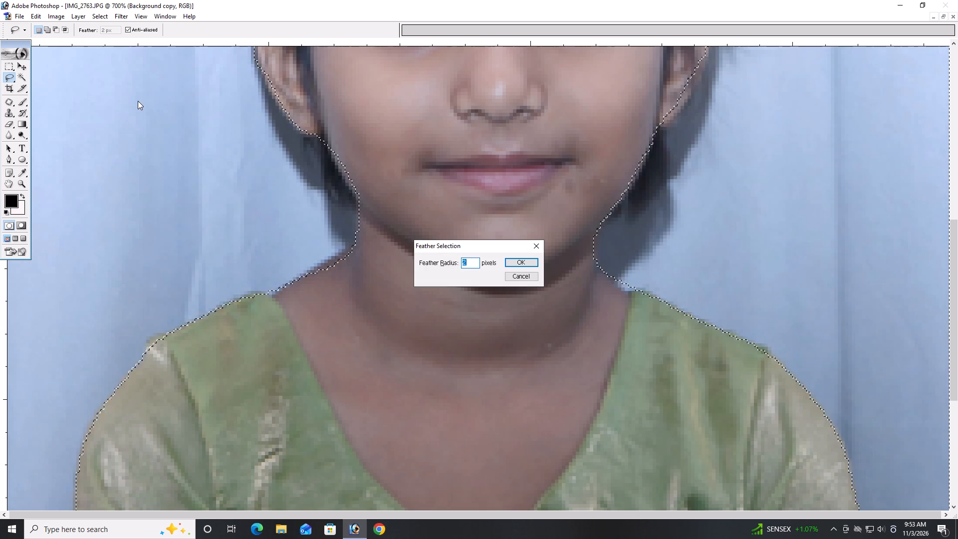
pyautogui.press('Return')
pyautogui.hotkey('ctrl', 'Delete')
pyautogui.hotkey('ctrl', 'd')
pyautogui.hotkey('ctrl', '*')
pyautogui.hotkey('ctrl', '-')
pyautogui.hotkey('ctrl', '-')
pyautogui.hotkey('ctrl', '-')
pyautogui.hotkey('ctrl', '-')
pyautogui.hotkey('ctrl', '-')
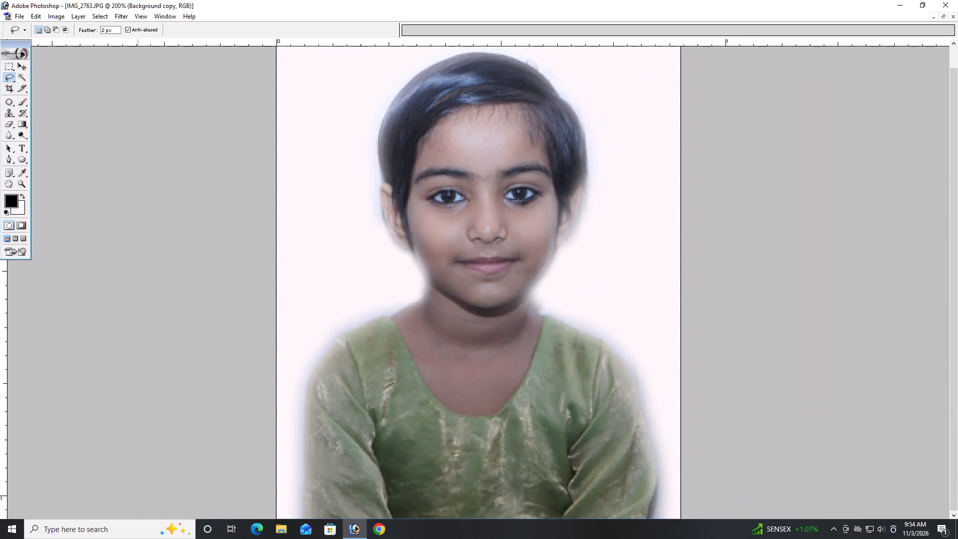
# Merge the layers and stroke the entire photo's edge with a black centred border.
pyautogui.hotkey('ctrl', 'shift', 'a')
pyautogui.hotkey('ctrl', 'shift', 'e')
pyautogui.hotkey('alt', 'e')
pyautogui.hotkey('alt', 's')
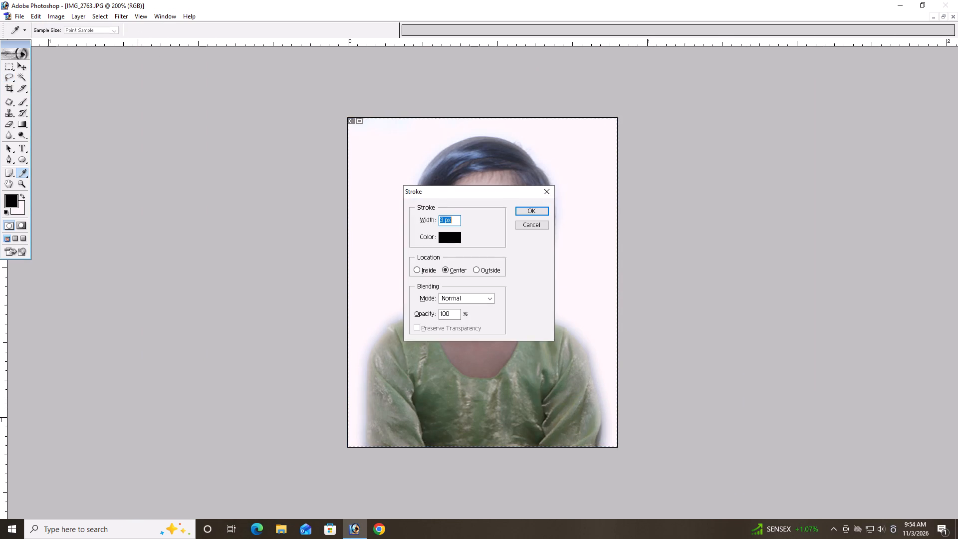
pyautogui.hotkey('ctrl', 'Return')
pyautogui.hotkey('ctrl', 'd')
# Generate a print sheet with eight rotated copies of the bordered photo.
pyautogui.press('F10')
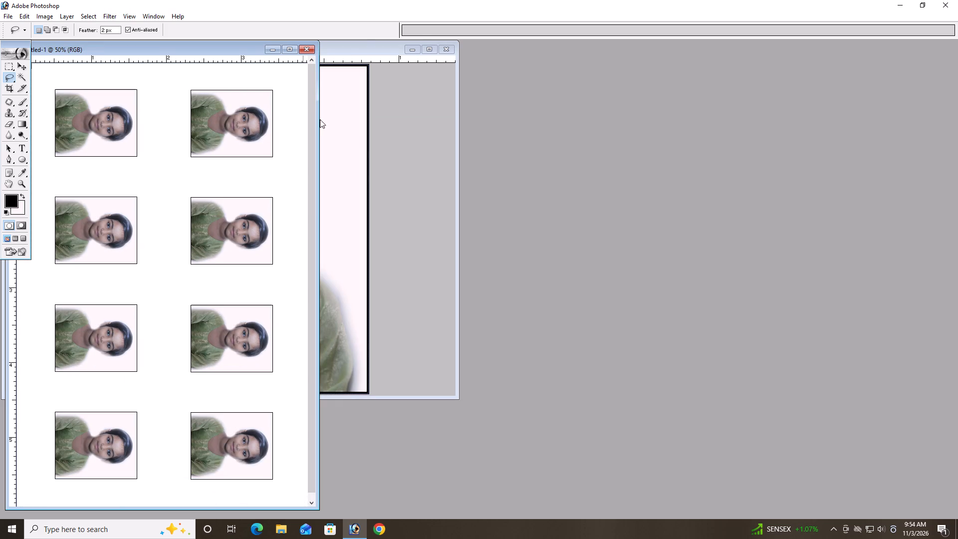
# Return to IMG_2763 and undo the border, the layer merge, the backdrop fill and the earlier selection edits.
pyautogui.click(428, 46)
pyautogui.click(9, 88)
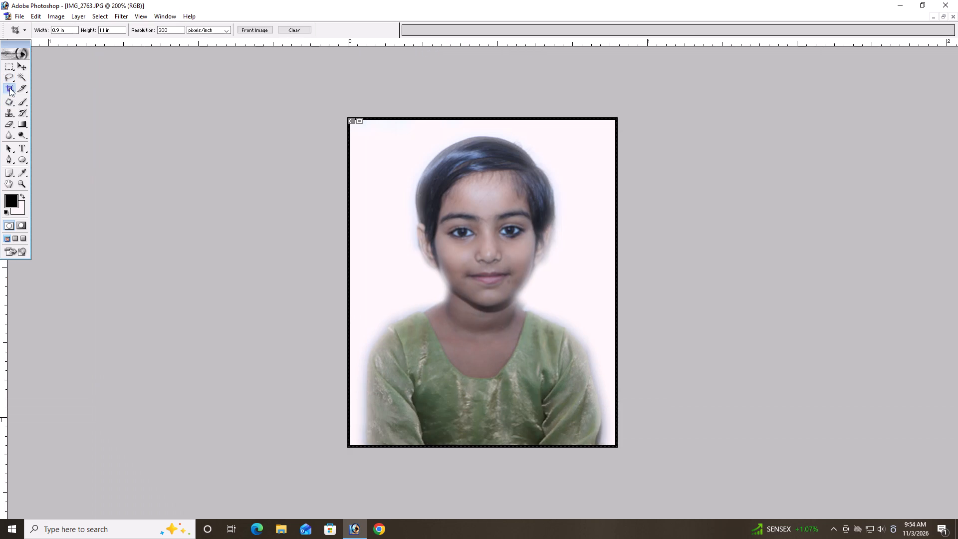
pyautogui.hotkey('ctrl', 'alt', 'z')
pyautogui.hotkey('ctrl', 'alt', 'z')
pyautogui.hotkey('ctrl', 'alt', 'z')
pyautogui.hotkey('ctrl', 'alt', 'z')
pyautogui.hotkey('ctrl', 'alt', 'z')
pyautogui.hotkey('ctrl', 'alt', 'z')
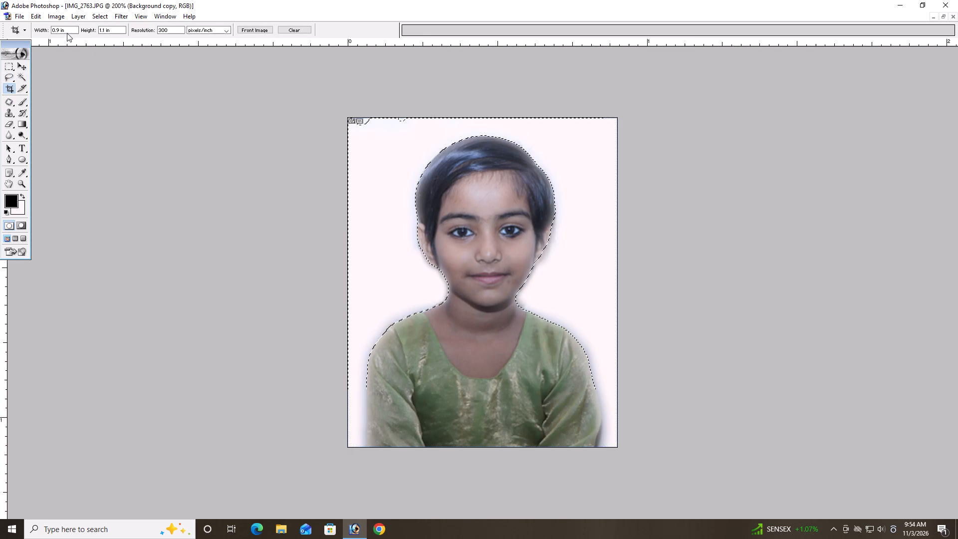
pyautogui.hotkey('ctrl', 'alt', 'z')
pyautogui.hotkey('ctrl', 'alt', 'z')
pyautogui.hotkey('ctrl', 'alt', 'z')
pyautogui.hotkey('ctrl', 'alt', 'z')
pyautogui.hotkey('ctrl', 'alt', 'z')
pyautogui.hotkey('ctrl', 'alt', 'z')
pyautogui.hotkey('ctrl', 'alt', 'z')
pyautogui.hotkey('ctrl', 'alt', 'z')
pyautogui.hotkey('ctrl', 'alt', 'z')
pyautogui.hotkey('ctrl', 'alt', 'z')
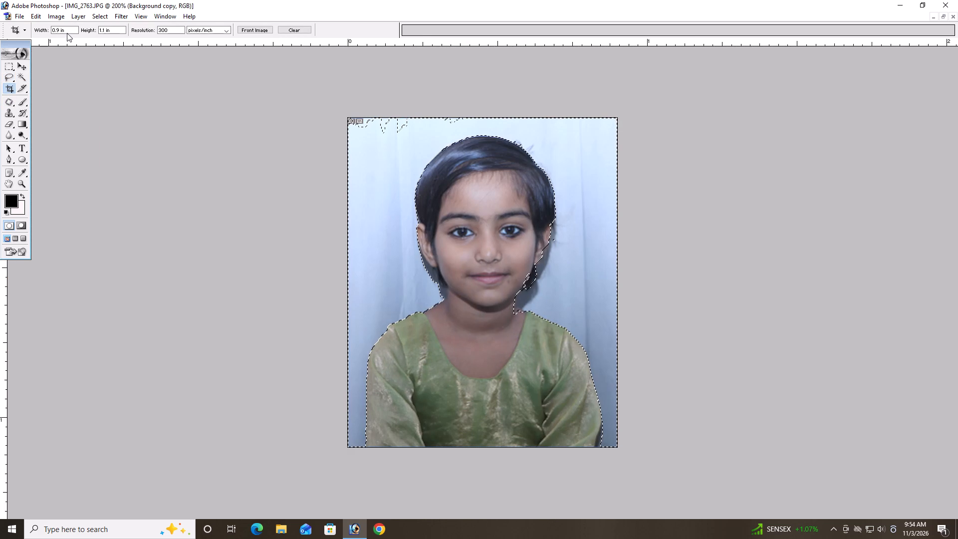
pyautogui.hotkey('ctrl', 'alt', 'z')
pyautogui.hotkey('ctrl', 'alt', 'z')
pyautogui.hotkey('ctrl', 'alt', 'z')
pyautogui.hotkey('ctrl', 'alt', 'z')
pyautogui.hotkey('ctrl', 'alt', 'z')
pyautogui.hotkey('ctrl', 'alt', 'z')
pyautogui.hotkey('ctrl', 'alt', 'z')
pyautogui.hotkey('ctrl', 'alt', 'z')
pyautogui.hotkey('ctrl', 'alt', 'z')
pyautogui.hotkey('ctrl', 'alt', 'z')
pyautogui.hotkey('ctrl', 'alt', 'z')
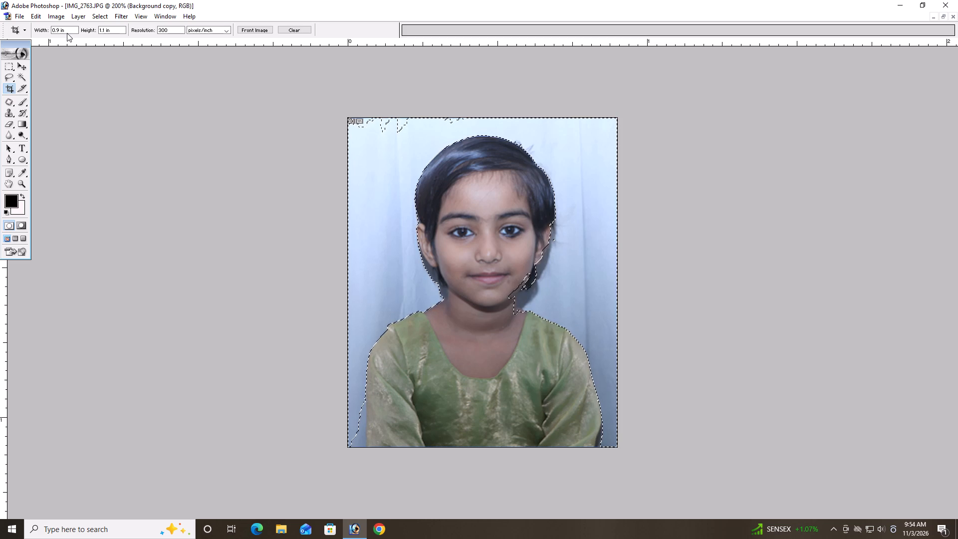
# Close Photoshop, discarding the changes to the portrait and the eight-copy sheet.
pyautogui.click(716, 0)
pyautogui.click(957, 0)
pyautogui.tripleClick(485, 195)
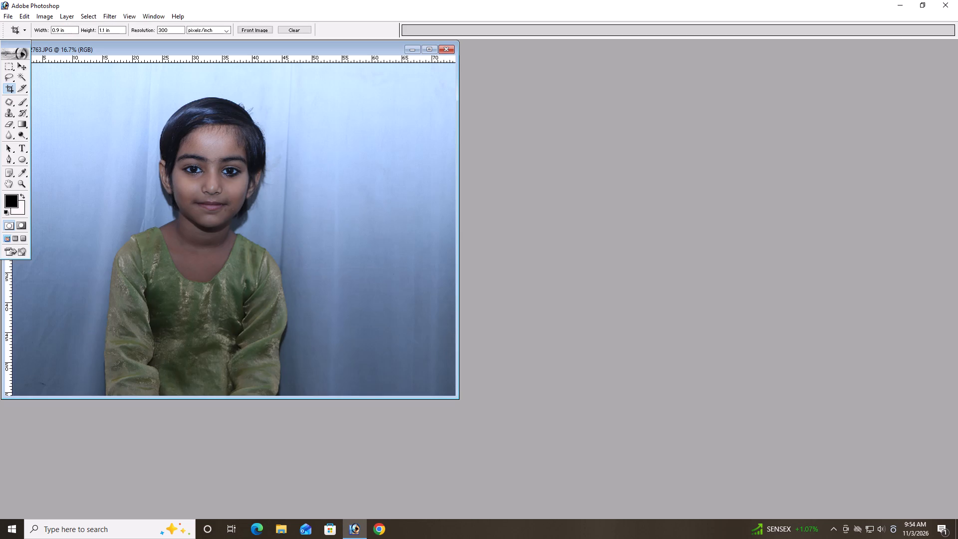
pyautogui.click(69, 31)
pyautogui.click(426, 49)
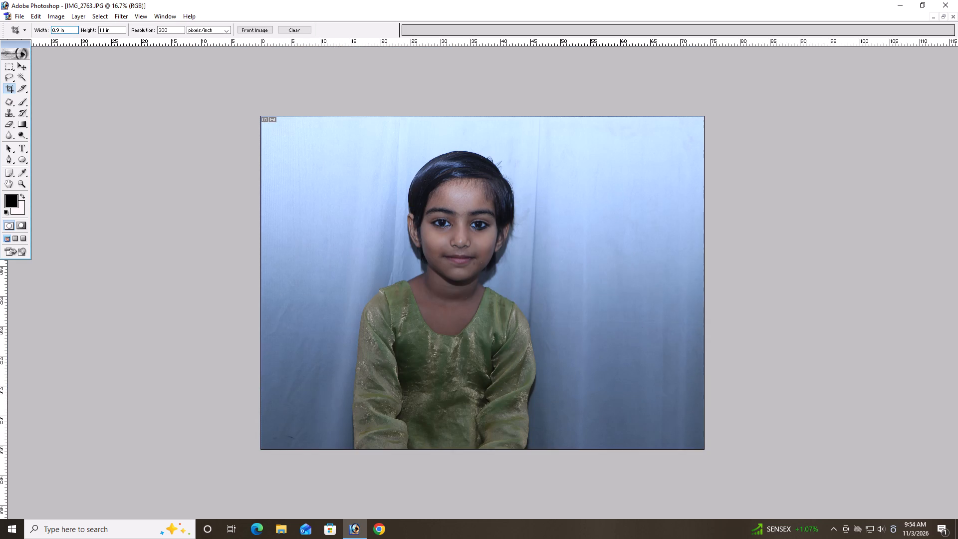
# Duplicate the portrait onto a new layer, shift it slightly down and rotate it by -4.4 degrees.
pyautogui.hotkey('ctrl', 'alt', 't')
pyautogui.hotkey('ctrl', 'alt', 't')
pyautogui.hotkey('ctrl', 'alt', 't')
pyautogui.keyDown('ctrl'); pyautogui.keyDown('alt'); pyautogui.moveTo(439, 265); pyautogui.dragTo(440, 275); pyautogui.keyUp('alt'); pyautogui.keyUp('ctrl')
pyautogui.hotkey('ctrl', 't')
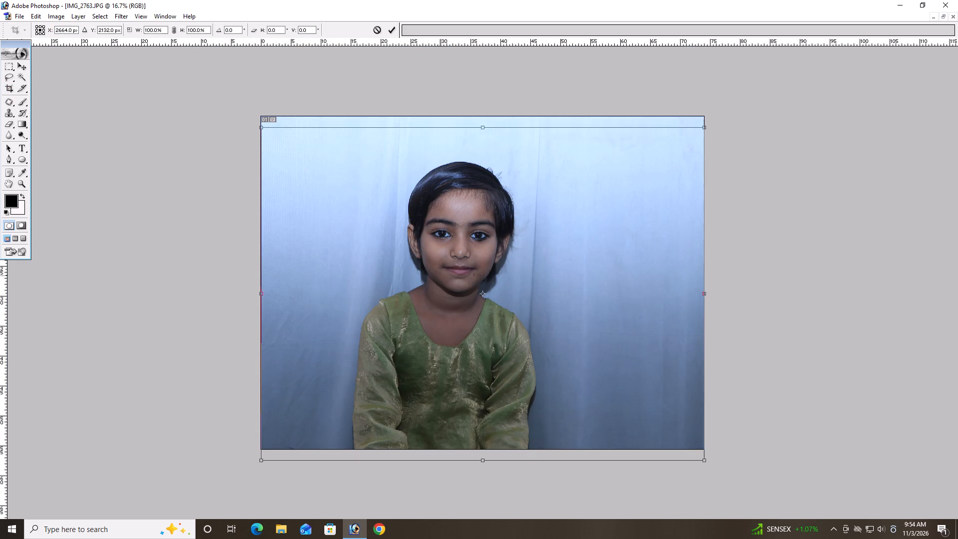
pyautogui.moveTo(201, 157); pyautogui.dragTo(199, 182)
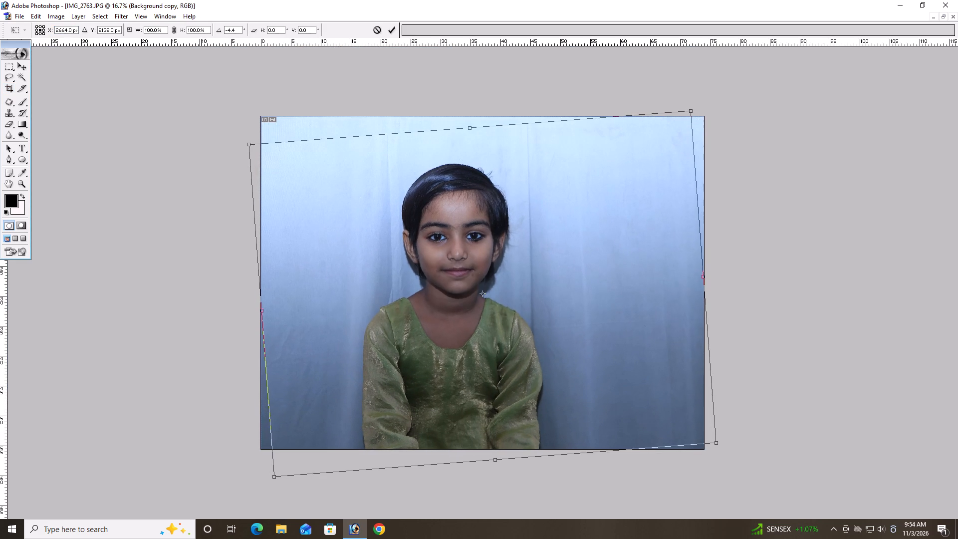
pyautogui.press('Return')
pyautogui.press('+')
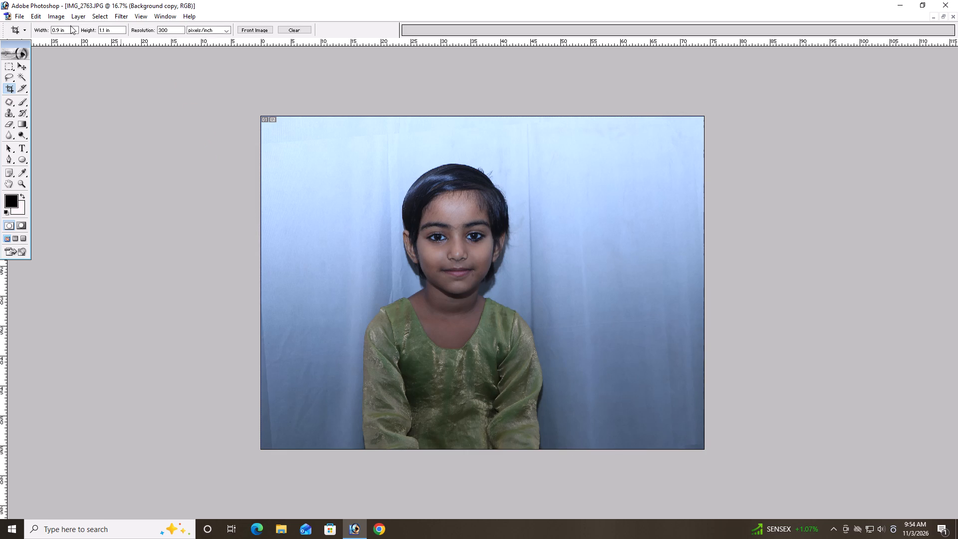
# Crop the portrait to 1.3 in wide by 1.7 in high, framing the child's head and upper body.
pyautogui.click(69, 25)
pyautogui.click(72, 31)
pyautogui.press('BackSpace')
pyautogui.press('BackSpace')
pyautogui.press('BackSpace')
pyautogui.press('BackSpace')
pyautogui.press('BackSpace')
pyautogui.press('BackSpace')
pyautogui.press('BackSpace')
pyautogui.press('BackSpace')
pyautogui.press('BackSpace')
pyautogui.press('BackSpace')
pyautogui.press('BackSpace')
pyautogui.press('BackSpace')
pyautogui.press('BackSpace')
pyautogui.press('BackSpace')
pyautogui.press('BackSpace')
pyautogui.press('BackSpace')
pyautogui.write('1.3')
pyautogui.press('Return')
pyautogui.click(118, 27)
pyautogui.press('BackSpace')
pyautogui.press('BackSpace')
pyautogui.press('BackSpace')
pyautogui.press('BackSpace')
pyautogui.press('BackSpace')
pyautogui.press('BackSpace')
pyautogui.press('BackSpace')
pyautogui.press('BackSpace')
pyautogui.press('BackSpace')
pyautogui.press('BackSpace')
pyautogui.press('BackSpace')
pyautogui.press('BackSpace')
pyautogui.press('BackSpace')
pyautogui.press('BackSpace')
pyautogui.press('BackSpace')
pyautogui.press('BackSpace')
pyautogui.press('BackSpace')
pyautogui.press('BackSpace')
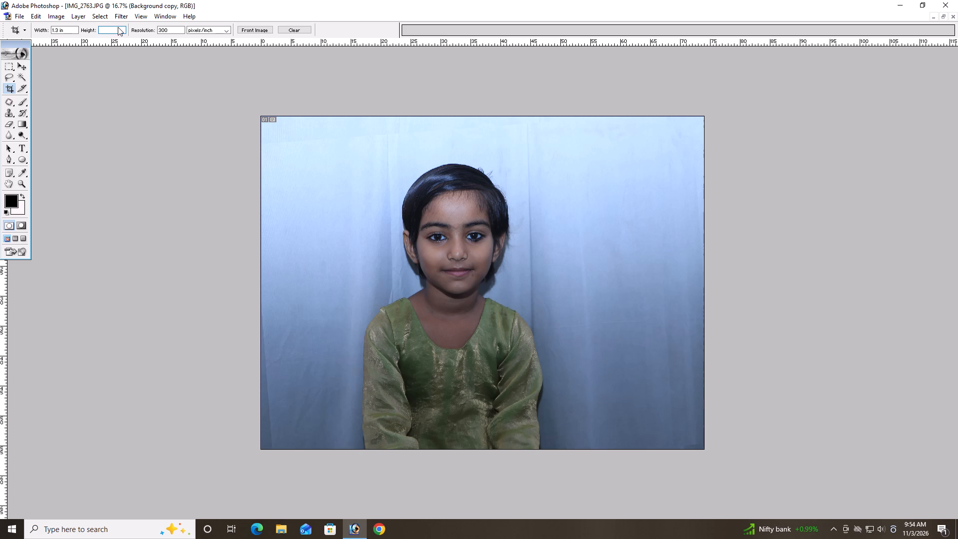
pyautogui.write('1.7')
pyautogui.press('Return')
pyautogui.moveTo(347, 165); pyautogui.dragTo(548, 406)
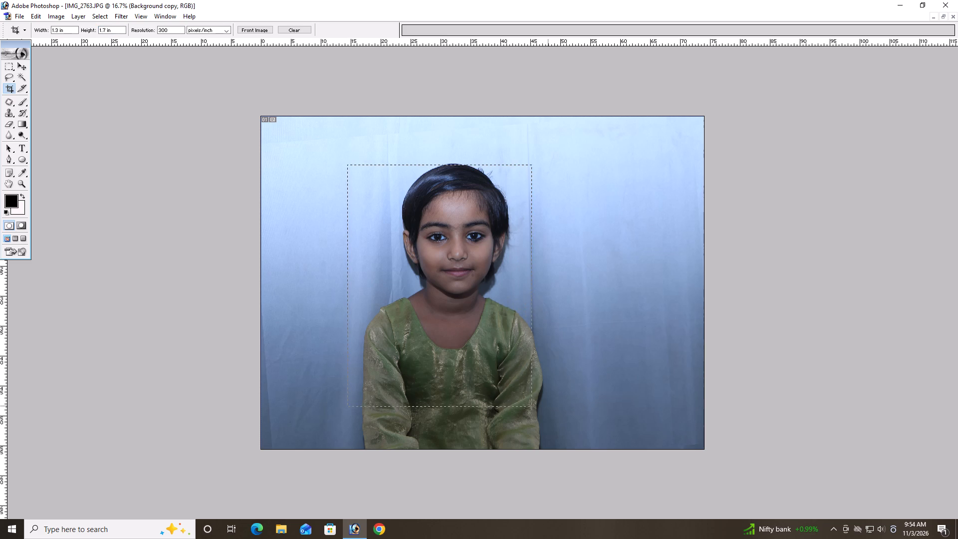
pyautogui.moveTo(548, 406); pyautogui.dragTo(549, 408)
pyautogui.moveTo(504, 387); pyautogui.dragTo(517, 375)
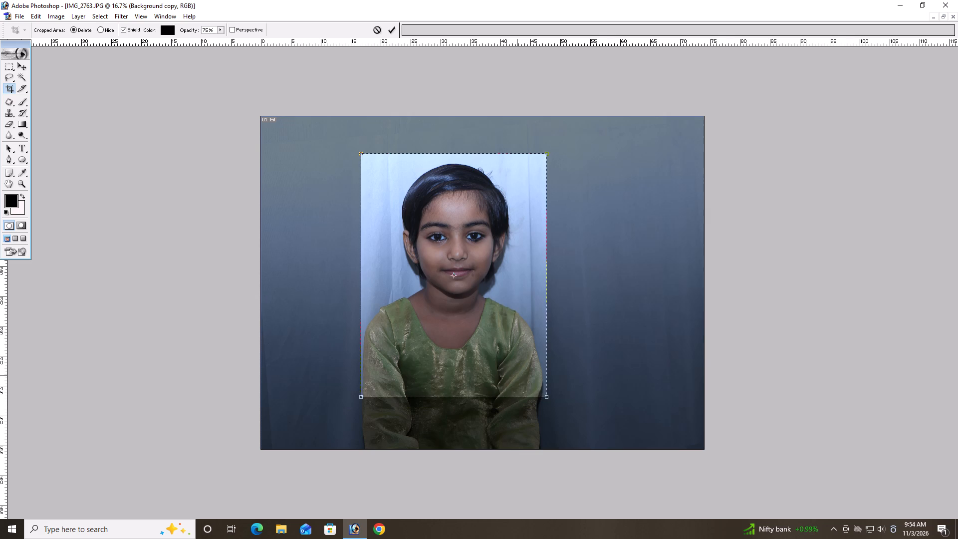
pyautogui.press('Return')
# Brighten the cropped portrait by reapplying the last Levels adjustment.
pyautogui.hotkey('ctrl', '+')
pyautogui.hotkey('ctrl', '+')
pyautogui.hotkey('ctrl', '+')
pyautogui.hotkey('ctrl', '+')
pyautogui.hotkey('ctrl', '+')
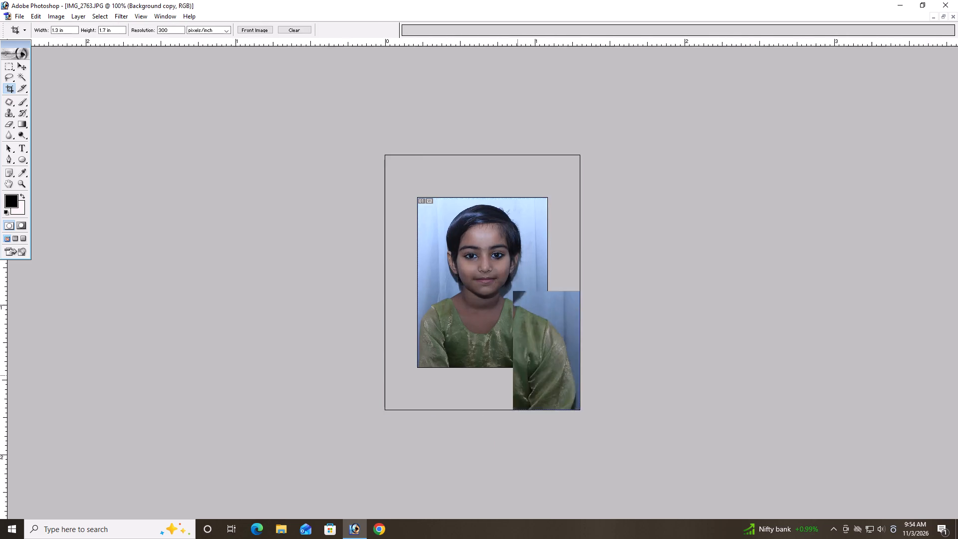
pyautogui.hotkey('ctrl', '+')
pyautogui.hotkey('ctrl', 'alt', 'l')
pyautogui.press('Return')
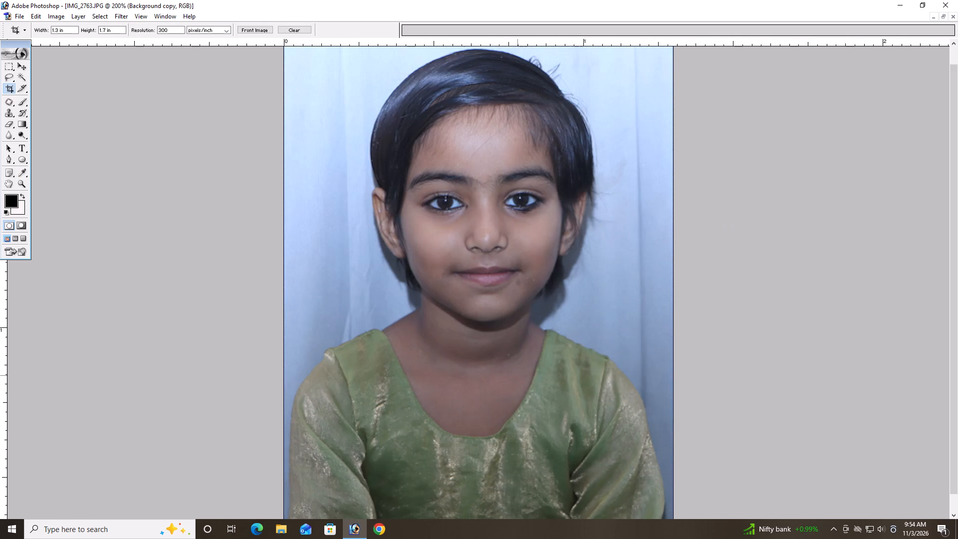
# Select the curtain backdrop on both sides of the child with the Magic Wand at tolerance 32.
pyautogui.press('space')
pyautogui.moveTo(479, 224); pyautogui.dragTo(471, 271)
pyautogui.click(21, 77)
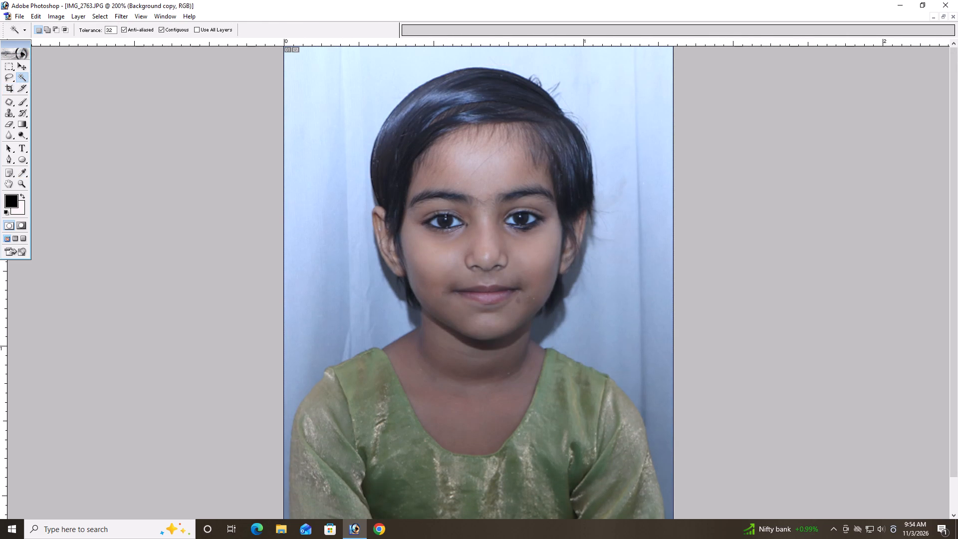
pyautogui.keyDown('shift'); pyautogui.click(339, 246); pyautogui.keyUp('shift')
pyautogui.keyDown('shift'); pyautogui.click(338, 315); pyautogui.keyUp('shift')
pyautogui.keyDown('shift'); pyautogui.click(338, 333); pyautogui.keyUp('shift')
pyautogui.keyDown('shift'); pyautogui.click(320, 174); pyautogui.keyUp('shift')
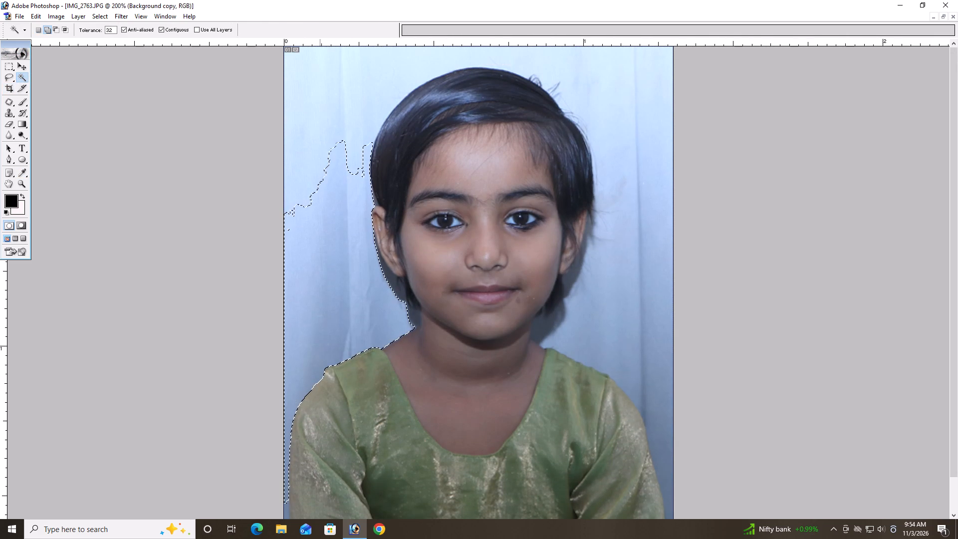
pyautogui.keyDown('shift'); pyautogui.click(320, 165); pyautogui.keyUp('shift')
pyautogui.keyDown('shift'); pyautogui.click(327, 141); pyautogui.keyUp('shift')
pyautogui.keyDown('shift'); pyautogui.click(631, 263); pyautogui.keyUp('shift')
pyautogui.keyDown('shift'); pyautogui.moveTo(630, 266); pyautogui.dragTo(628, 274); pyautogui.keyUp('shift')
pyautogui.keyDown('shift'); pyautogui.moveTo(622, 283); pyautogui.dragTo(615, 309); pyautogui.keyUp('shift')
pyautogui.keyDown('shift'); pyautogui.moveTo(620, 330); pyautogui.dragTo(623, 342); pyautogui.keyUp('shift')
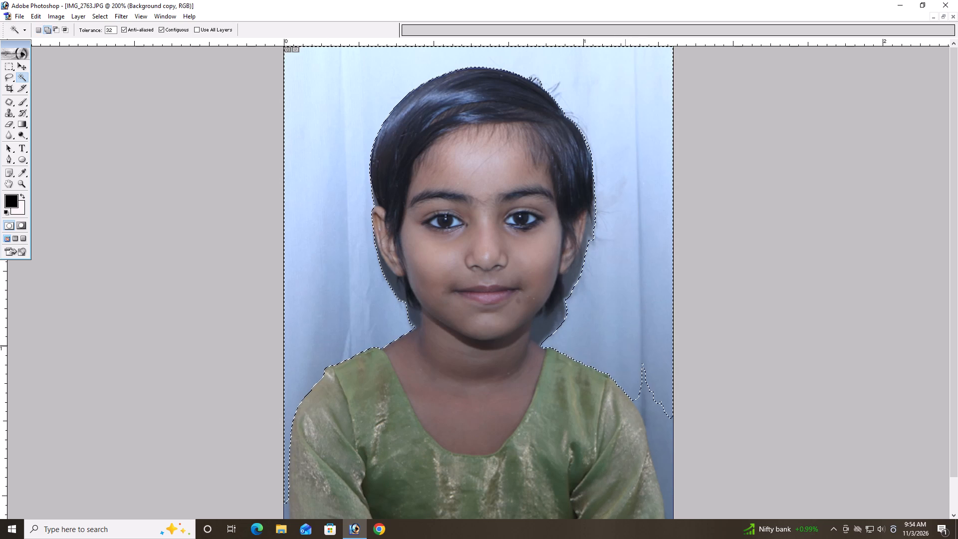
# Reselect the curtain backdrop with the Magic Wand, adding the areas beside the shoulders, above the head and along both edges.
pyautogui.keyDown('shift'); pyautogui.click(631, 358); pyautogui.keyUp('shift')
pyautogui.click(643, 403)
pyautogui.keyDown('shift'); pyautogui.click(642, 372); pyautogui.keyUp('shift')
pyautogui.keyDown('shift'); pyautogui.click(627, 354); pyautogui.keyUp('shift')
pyautogui.keyDown('shift'); pyautogui.click(603, 346); pyautogui.keyUp('shift')
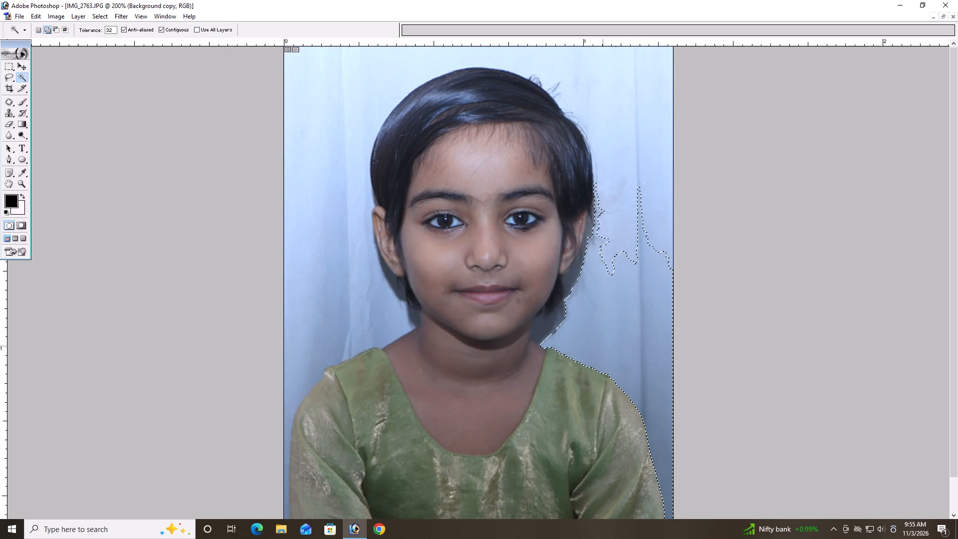
pyautogui.keyDown('shift'); pyautogui.click(612, 232); pyautogui.keyUp('shift')
pyautogui.keyDown('shift'); pyautogui.click(617, 202); pyautogui.keyUp('shift')
pyautogui.keyDown('shift'); pyautogui.click(541, 63); pyautogui.keyUp('shift')
pyautogui.keyDown('shift'); pyautogui.moveTo(383, 67); pyautogui.dragTo(373, 83); pyautogui.keyUp('shift')
pyautogui.keyDown('shift'); pyautogui.moveTo(349, 162); pyautogui.dragTo(344, 198); pyautogui.keyUp('shift')
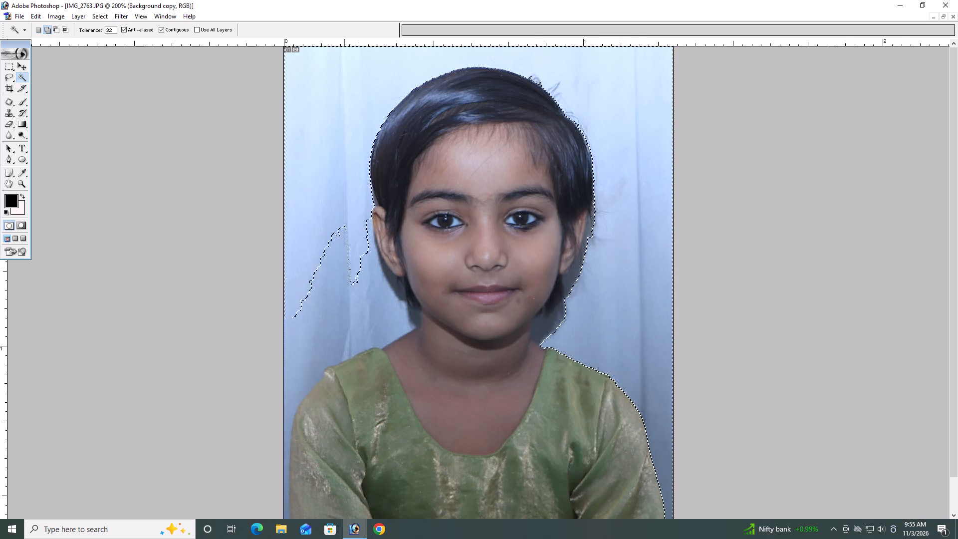
pyautogui.keyDown('shift'); pyautogui.moveTo(341, 254); pyautogui.dragTo(340, 275); pyautogui.keyUp('shift')
pyautogui.keyDown('shift'); pyautogui.moveTo(341, 298); pyautogui.dragTo(342, 310); pyautogui.keyUp('shift')
pyautogui.keyDown('shift'); pyautogui.click(343, 317); pyautogui.keyUp('shift')
pyautogui.keyDown('shift'); pyautogui.click(344, 322); pyautogui.keyUp('shift')
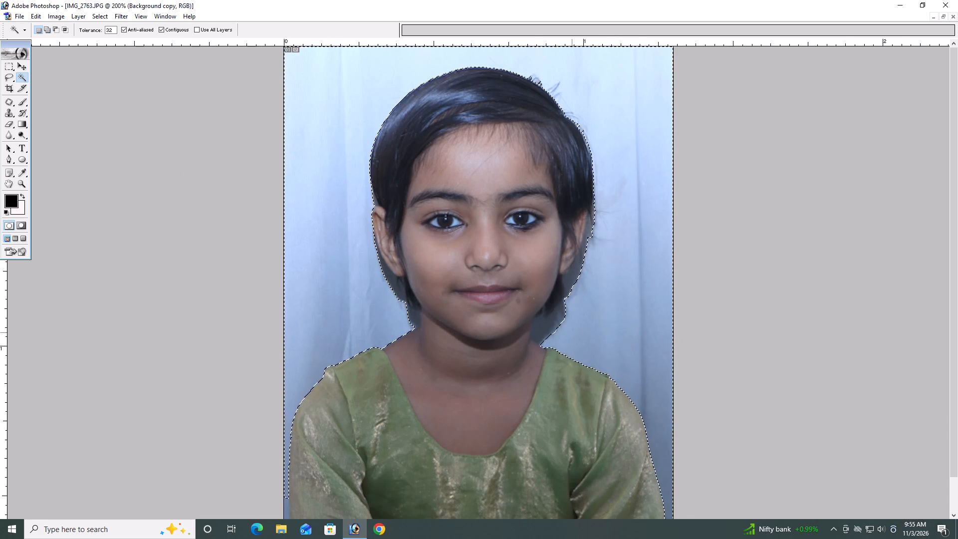
# Add the shadow beside the child's left ear, hair and neck to the backdrop selection with the Lasso, feather 2 px.
pyautogui.hotkey('ctrl', '+')
pyautogui.hotkey('ctrl', '+')
pyautogui.press('space')
pyautogui.moveTo(530, 300); pyautogui.dragTo(517, 224)
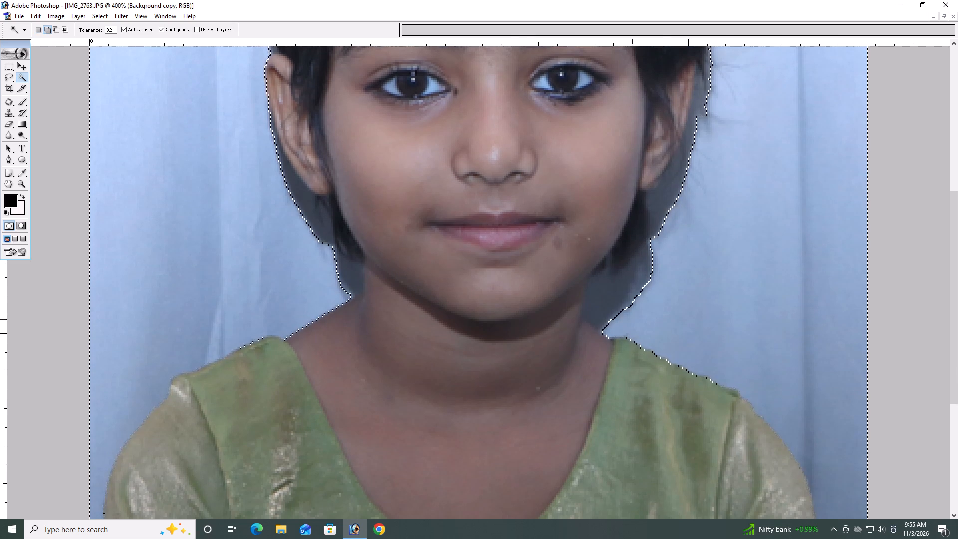
pyautogui.keyDown('shift'); pyautogui.click(612, 314); pyautogui.keyUp('shift')
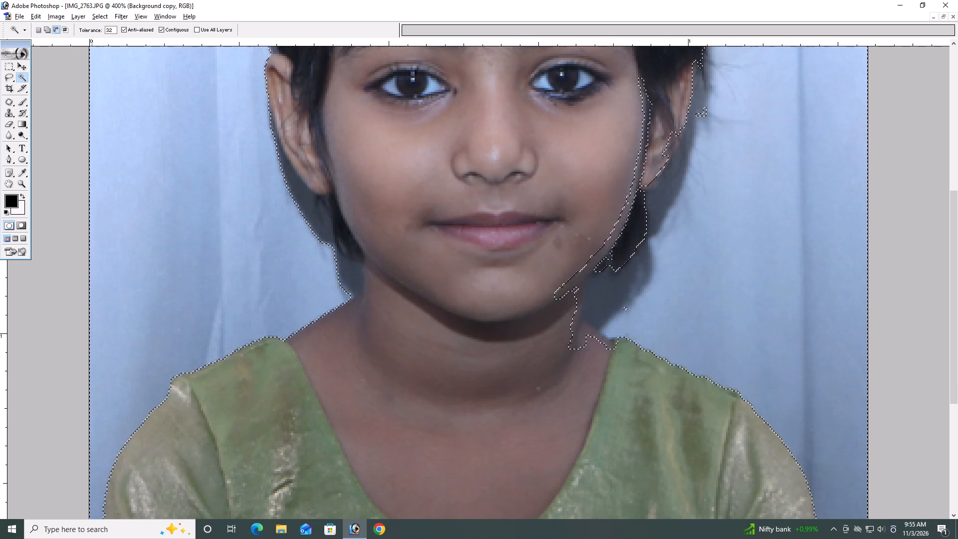
pyautogui.hotkey('ctrl', 'alt', 'z')
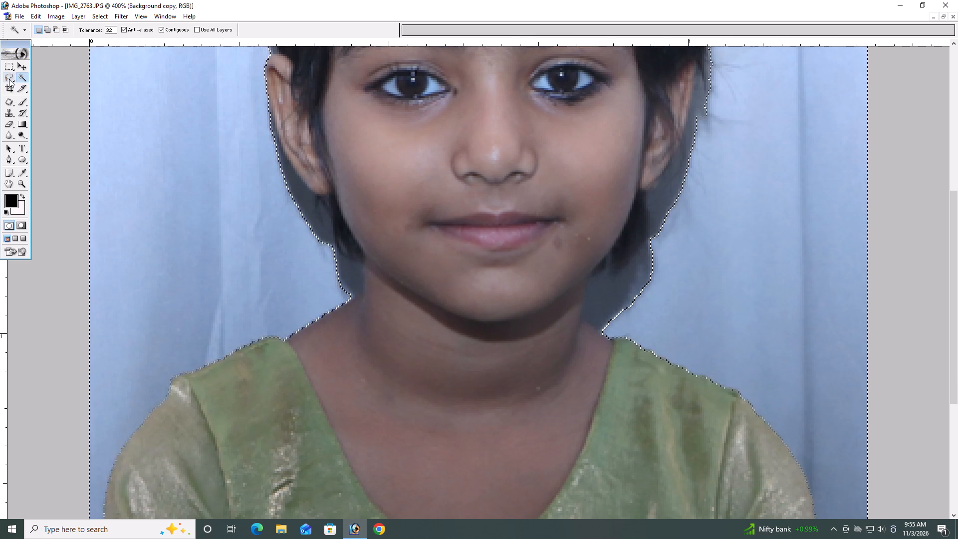
pyautogui.click(9, 79)
pyautogui.keyDown('shift'); pyautogui.moveTo(708, 62); pyautogui.dragTo(694, 82); pyautogui.keyUp('shift')
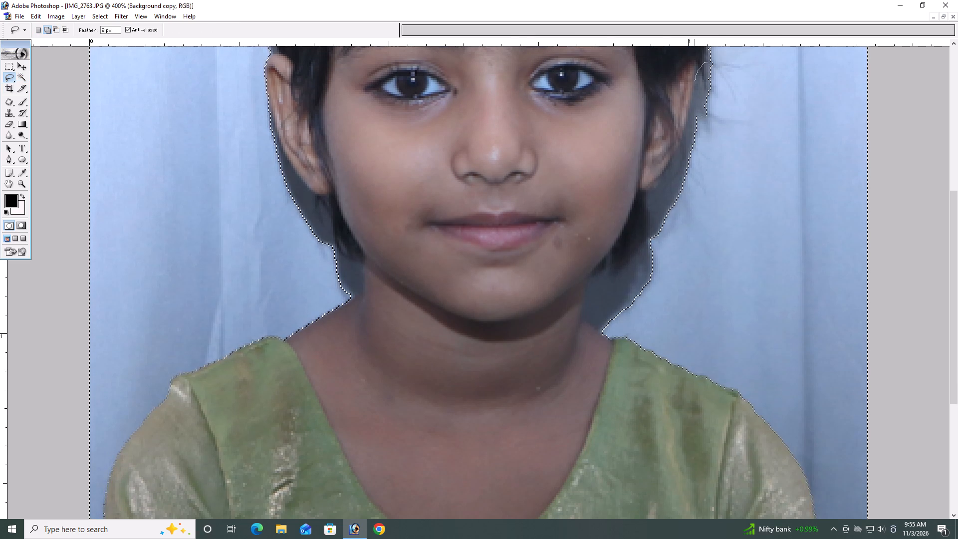
pyautogui.keyDown('shift'); pyautogui.moveTo(694, 82); pyautogui.dragTo(665, 172); pyautogui.keyUp('shift')
pyautogui.keyDown('shift'); pyautogui.moveTo(665, 172); pyautogui.dragTo(619, 232); pyautogui.keyUp('shift')
pyautogui.keyDown('shift'); pyautogui.moveTo(619, 232); pyautogui.dragTo(580, 305); pyautogui.keyUp('shift')
pyautogui.keyDown('shift'); pyautogui.moveTo(580, 305); pyautogui.dragTo(769, 173); pyautogui.keyUp('shift')
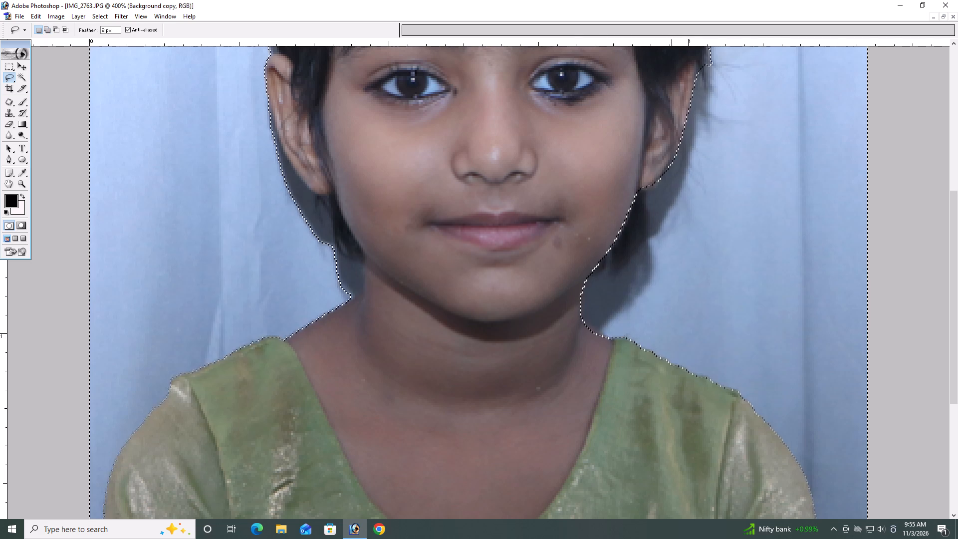
# Add the shadow beside the child's right ear and neck to the backdrop selection with the Lasso, subtracting the earlobe.
pyautogui.press('space')
pyautogui.press('space')
pyautogui.press('space')
pyautogui.press('space')
pyautogui.press('space')
pyautogui.press('space')
pyautogui.press('space')
pyautogui.moveTo(443, 124); pyautogui.dragTo(442, 180)
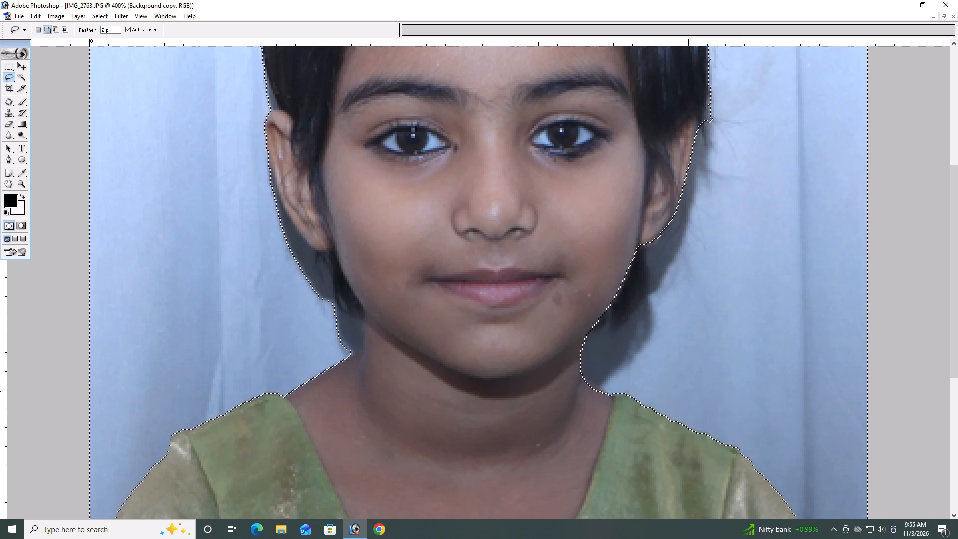
pyautogui.keyDown('shift'); pyautogui.moveTo(268, 162); pyautogui.dragTo(281, 206); pyautogui.keyUp('shift')
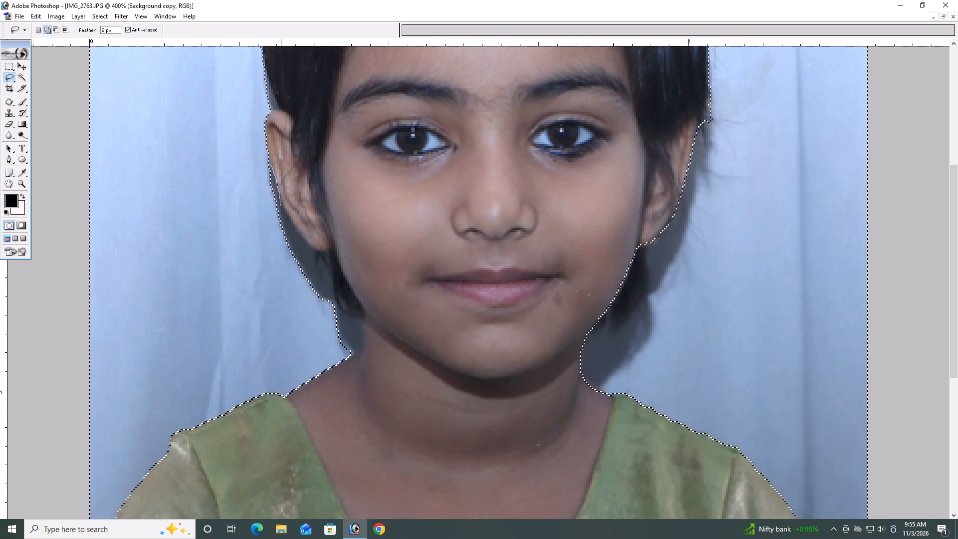
pyautogui.keyDown('shift'); pyautogui.moveTo(281, 206); pyautogui.dragTo(289, 217); pyautogui.keyUp('shift')
pyautogui.keyDown('shift'); pyautogui.moveTo(289, 217); pyautogui.dragTo(332, 252); pyautogui.keyUp('shift')
pyautogui.keyDown('shift'); pyautogui.moveTo(332, 252); pyautogui.dragTo(365, 342); pyautogui.keyUp('shift')
pyautogui.keyDown('shift'); pyautogui.moveTo(365, 342); pyautogui.dragTo(239, 342); pyautogui.keyUp('shift')
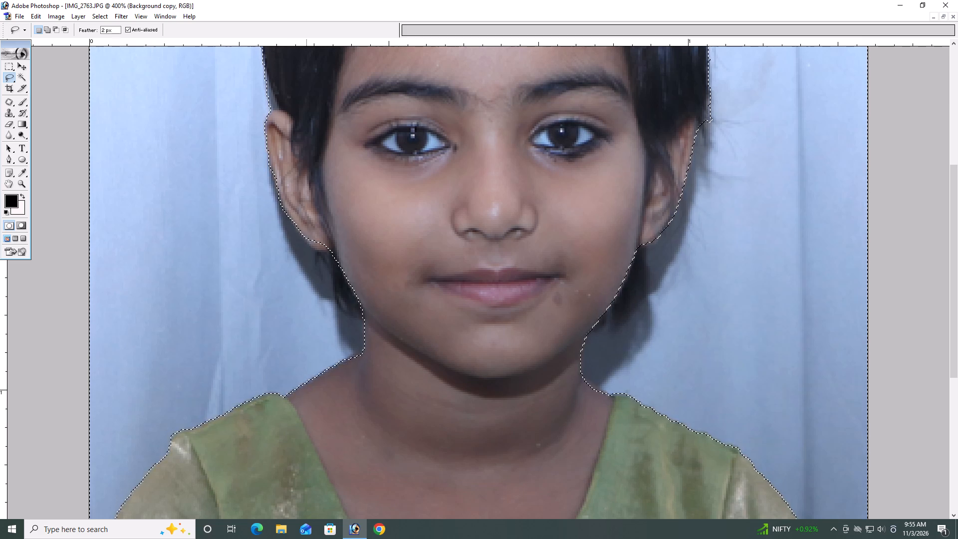
pyautogui.keyDown('alt'); pyautogui.moveTo(300, 234); pyautogui.dragTo(349, 218); pyautogui.keyUp('alt')
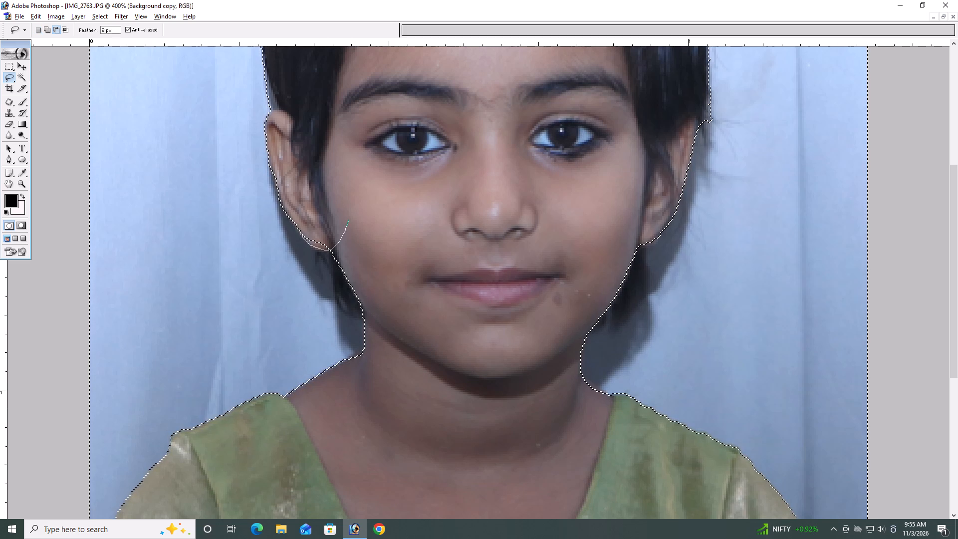
pyautogui.keyDown('alt'); pyautogui.moveTo(349, 218); pyautogui.dragTo(349, 214); pyautogui.keyUp('alt')
# Feather the backdrop selection, fill it with the pale pinkish-white background colour and deselect.
pyautogui.hotkey('ctrl', 'alt', 'd')
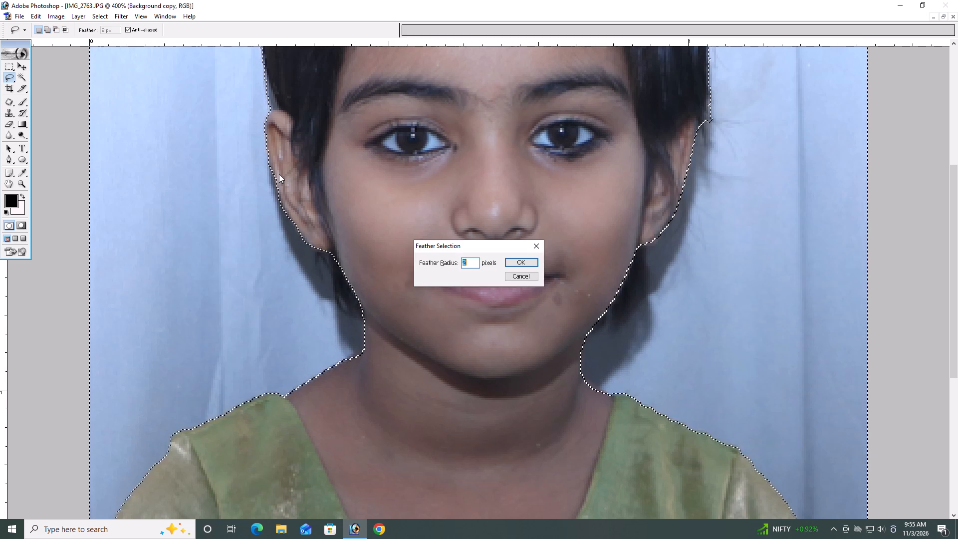
pyautogui.hotkey('ctrl', 'Return')
pyautogui.hotkey('ctrl', 'Delete')
pyautogui.hotkey('ctrl', 'd')
pyautogui.hotkey('ctrl', '-')
pyautogui.hotkey('ctrl', '-')
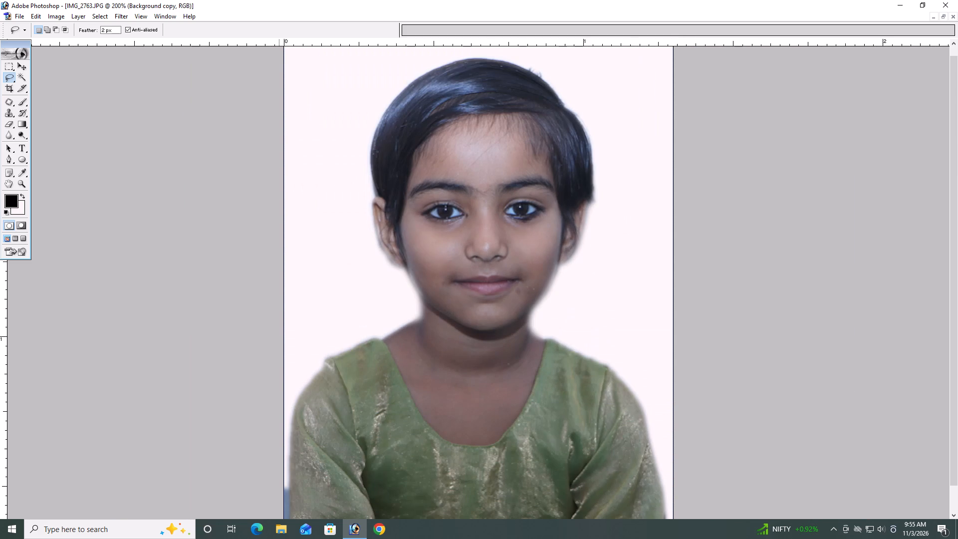
# Merge the visible layers and stroke an outline around the whole canvas, leaving nothing selected.
pyautogui.hotkey('ctrl', 'shift', 'a')
pyautogui.hotkey('ctrl', 'shift', 'e')
pyautogui.hotkey('alt', 's')
pyautogui.hotkey('ctrl', 'alt', 'e')
pyautogui.hotkey('ctrl', 'Return')
pyautogui.hotkey('ctrl', 'd')
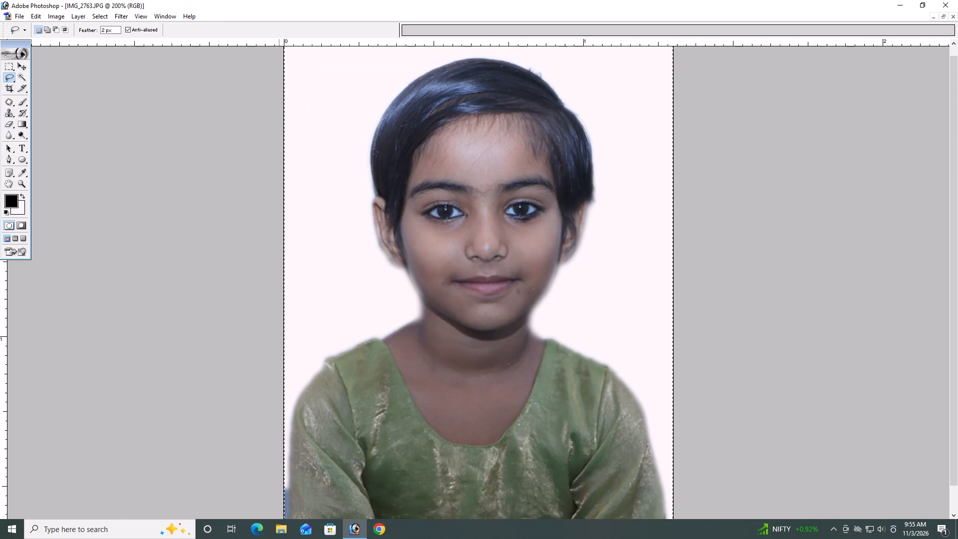
pyautogui.press('-')
# Select the skin of the child's neck, face and forehead with the Magic Wand at tolerance 32.
pyautogui.click(22, 81)
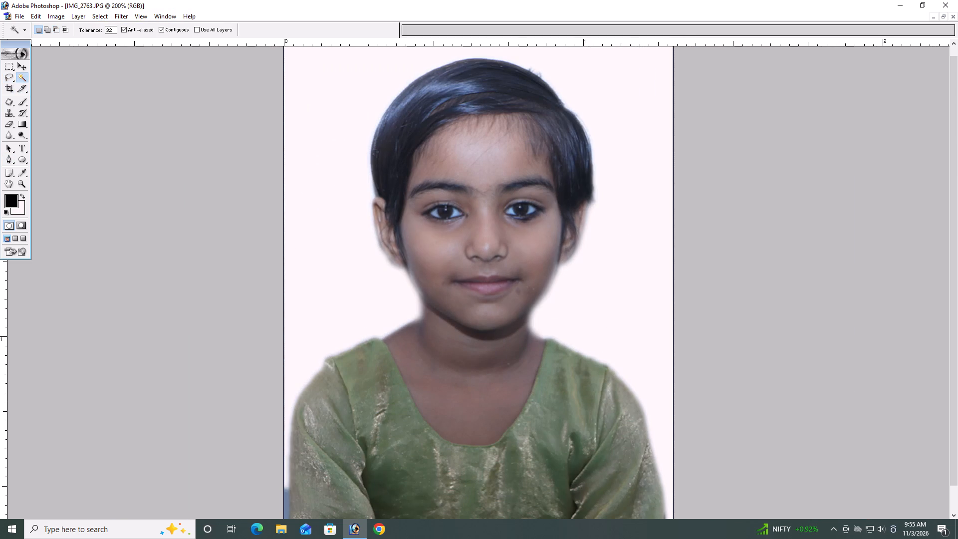
pyautogui.keyDown('shift'); pyautogui.click(482, 360); pyautogui.keyUp('shift')
pyautogui.keyDown('shift'); pyautogui.moveTo(475, 384); pyautogui.dragTo(474, 389); pyautogui.keyUp('shift')
pyautogui.keyDown('shift'); pyautogui.click(473, 390); pyautogui.keyUp('shift')
pyautogui.keyDown('shift'); pyautogui.doubleClick(466, 395); pyautogui.keyUp('shift')
pyautogui.keyDown('shift'); pyautogui.click(457, 362); pyautogui.keyUp('shift')
pyautogui.keyDown('shift'); pyautogui.click(465, 327); pyautogui.keyUp('shift')
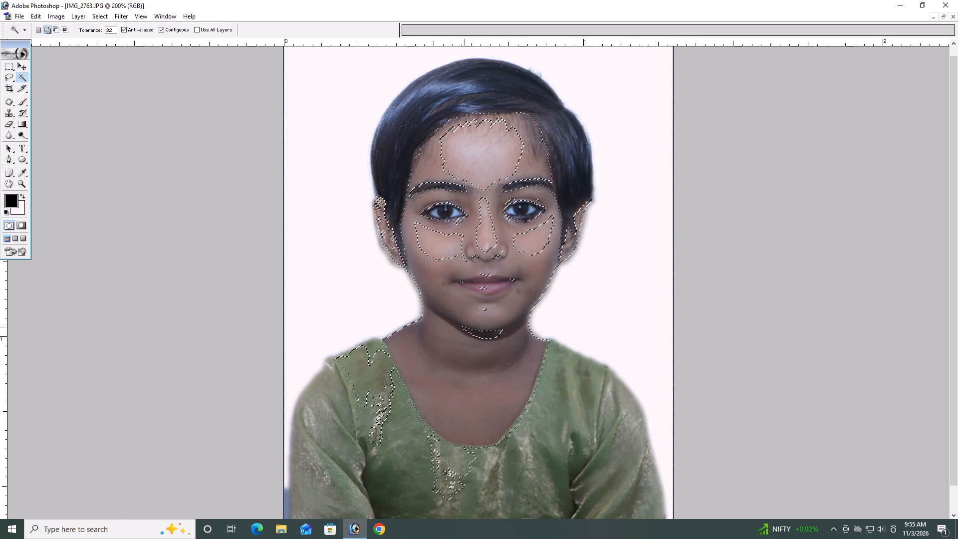
pyautogui.keyDown('shift'); pyautogui.click(469, 317); pyautogui.keyUp('shift')
pyautogui.keyDown('shift'); pyautogui.click(471, 306); pyautogui.keyUp('shift')
pyautogui.keyDown('shift'); pyautogui.moveTo(476, 285); pyautogui.dragTo(478, 278); pyautogui.keyUp('shift')
pyautogui.keyDown('shift'); pyautogui.click(478, 258); pyautogui.keyUp('shift')
pyautogui.keyDown('shift'); pyautogui.moveTo(481, 238); pyautogui.dragTo(483, 231); pyautogui.keyUp('shift')
pyautogui.keyDown('shift'); pyautogui.click(485, 209); pyautogui.keyUp('shift')
pyautogui.keyDown('shift'); pyautogui.click(487, 195); pyautogui.keyUp('shift')
pyautogui.keyDown('shift'); pyautogui.click(489, 182); pyautogui.keyUp('shift')
pyautogui.keyDown('shift'); pyautogui.doubleClick(492, 170); pyautogui.keyUp('shift')
pyautogui.keyDown('shift'); pyautogui.moveTo(492, 177); pyautogui.dragTo(481, 199); pyautogui.keyUp('shift')
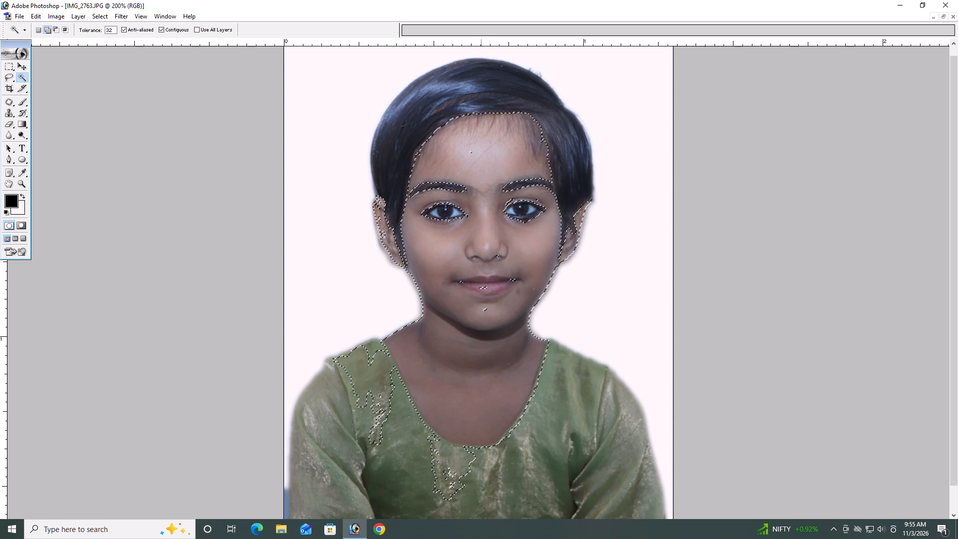
# Extend the skin selection over the eyebrows and eyes, and feather it by 50 pixels.
pyautogui.keyDown('shift'); pyautogui.doubleClick(457, 187); pyautogui.keyUp('shift')
pyautogui.keyDown('shift'); pyautogui.doubleClick(453, 209); pyautogui.keyUp('shift')
pyautogui.keyDown('shift'); pyautogui.click(509, 186); pyautogui.keyUp('shift')
pyautogui.keyDown('shift'); pyautogui.click(517, 185); pyautogui.keyUp('shift')
pyautogui.keyDown('shift'); pyautogui.click(523, 187); pyautogui.keyUp('shift')
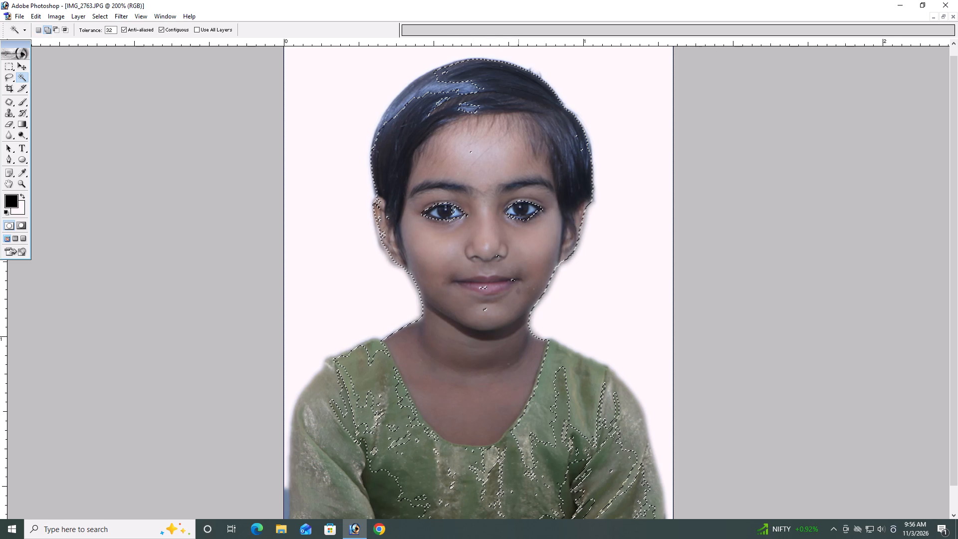
pyautogui.keyDown('shift'); pyautogui.click(517, 210); pyautogui.keyUp('shift')
pyautogui.hotkey('ctrl', 'alt', 'd')
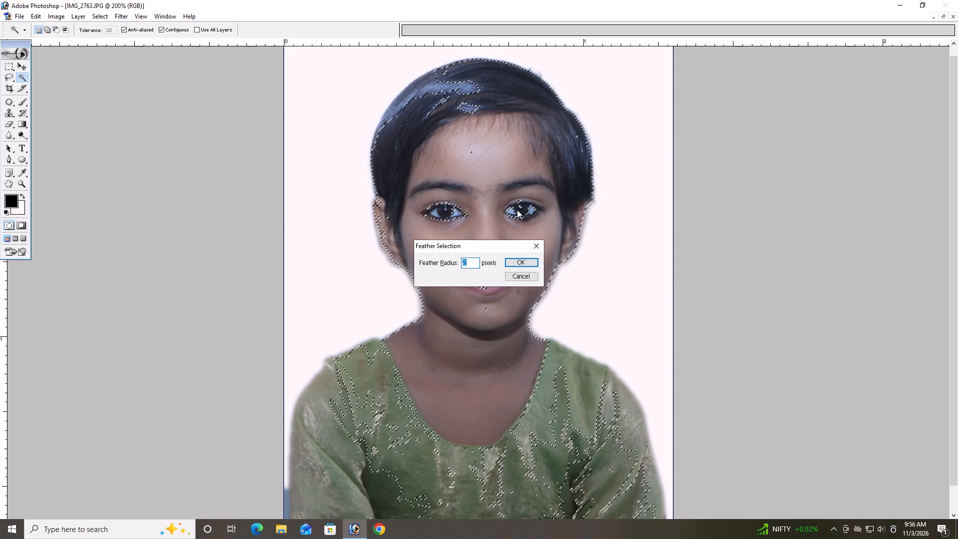
pyautogui.write('50')
pyautogui.press('Return')
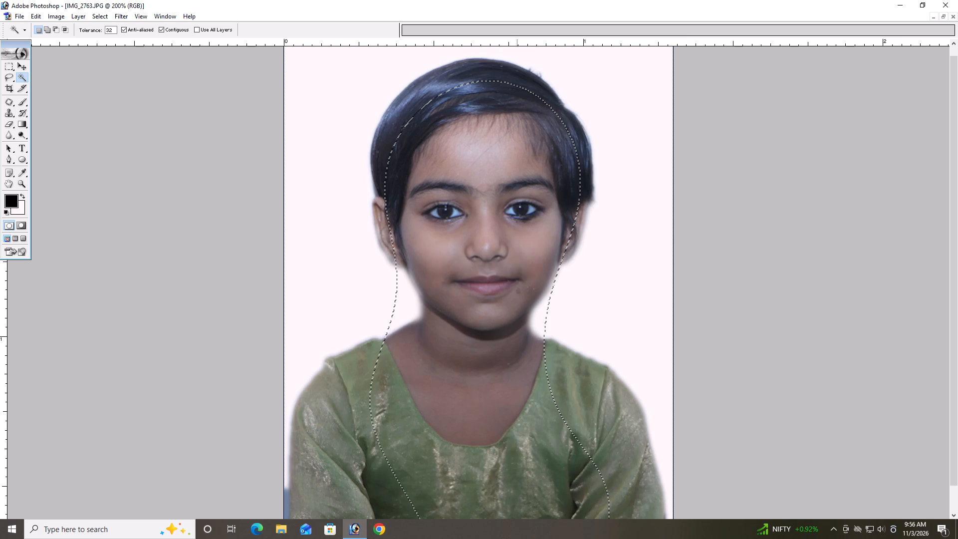
# Brighten the feathered area with Levels at input values 0, 1.22 and 249.
pyautogui.hotkey('ctrl', 'alt', 'l')
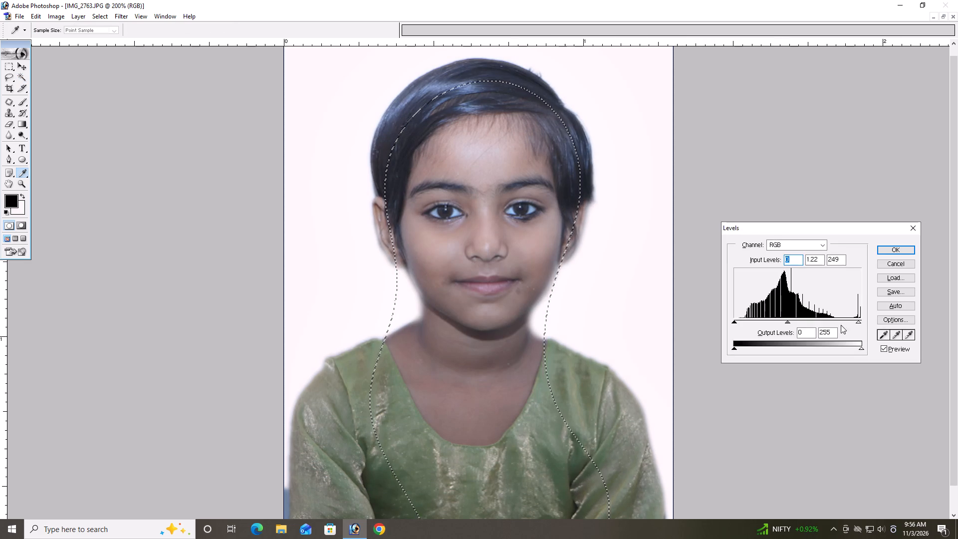
pyautogui.click(891, 254)
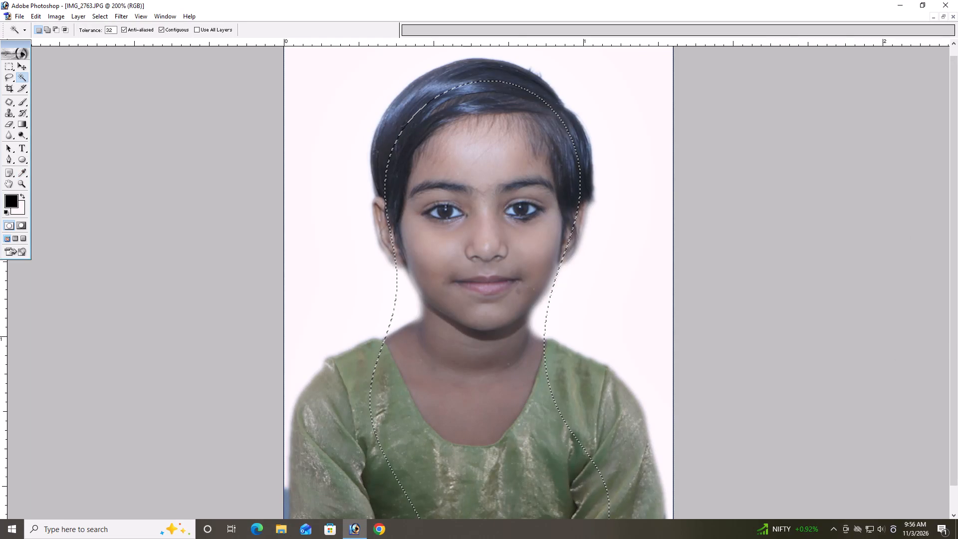
# Lighten the feathered area further by reapplying the last Curves adjustment three times, and deselect.
pyautogui.hotkey('ctrl', 'alt', 'm')
pyautogui.hotkey('ctrl', 'alt', 'Return')
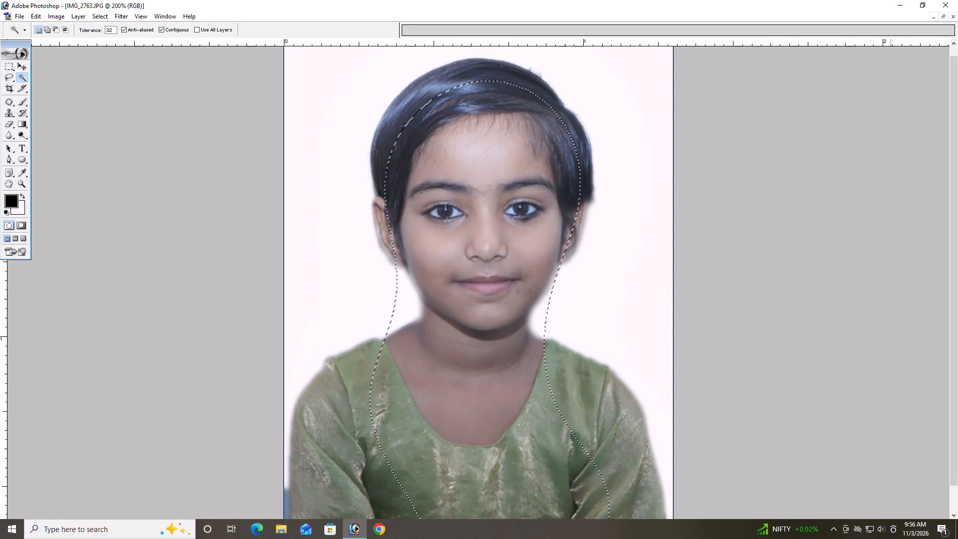
pyautogui.hotkey('ctrl', 'alt', 'm')
pyautogui.hotkey('ctrl', 'alt', 'Return')
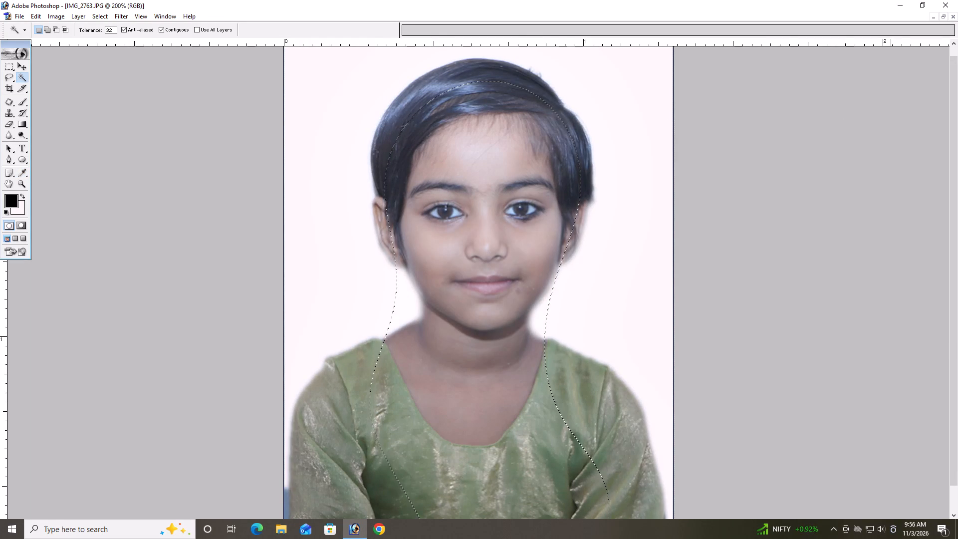
pyautogui.hotkey('ctrl', 'alt', 'm')
pyautogui.hotkey('ctrl', 'Return')
pyautogui.hotkey('ctrl', 'd')
pyautogui.hotkey('ctrl', '-')
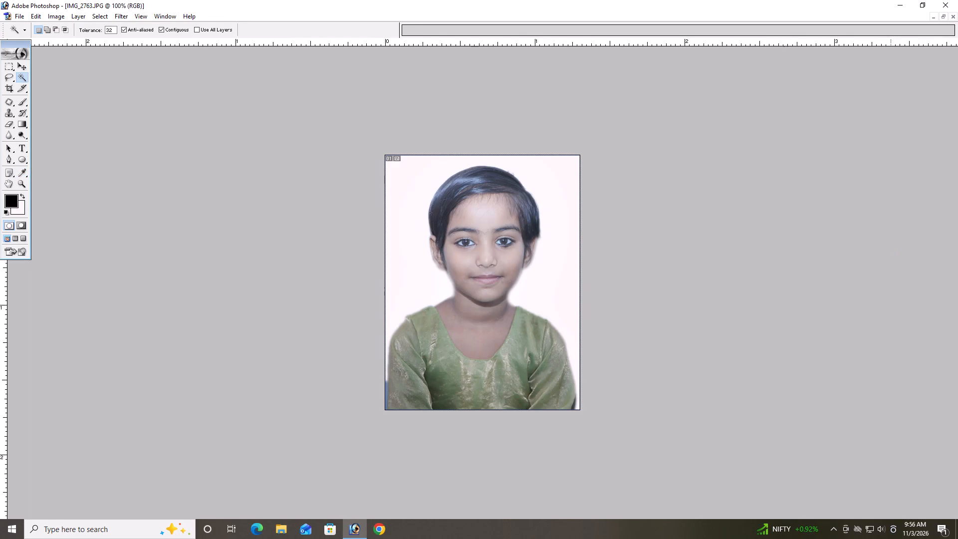
# Outline the whole finished portrait with a centred black stroke 3 px wide at 100% opacity, and deselect.
pyautogui.hotkey('ctrl', 'shift', 'a')
pyautogui.hotkey('ctrl', 'shift', 'e')
pyautogui.hotkey('alt', 'e')
pyautogui.hotkey('alt', 's')
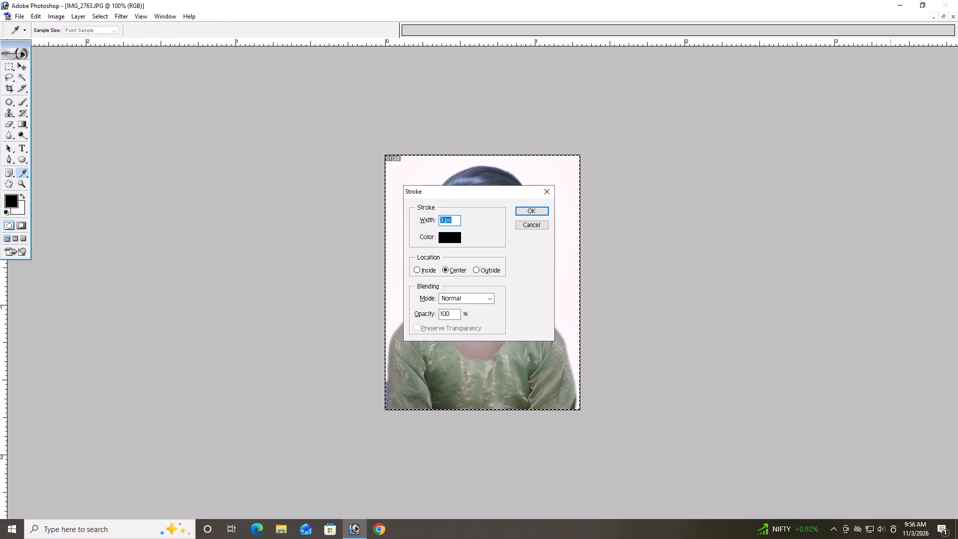
pyautogui.hotkey('ctrl', 'Return')
pyautogui.hotkey('ctrl', 'd')
# Run the layout action to produce a print sheet with eight rotated copies of the bordered portrait.
pyautogui.press('F10')
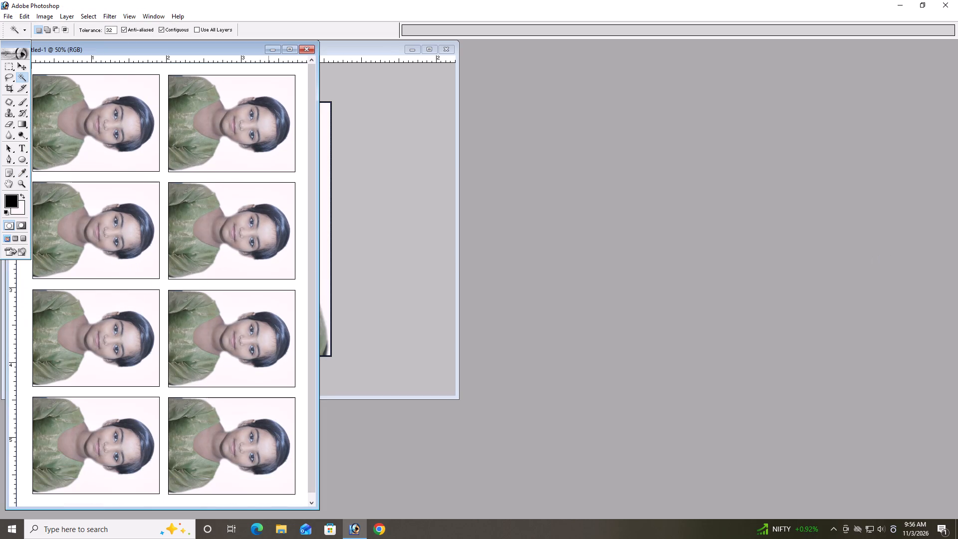
# Maximise the eight-photo sheet and lighten it by reapplying the last Curves adjustment.
pyautogui.click(293, 50)
pyautogui.hotkey('ctrl', '+')
pyautogui.hotkey('ctrl', '+')
pyautogui.hotkey('ctrl', '+')
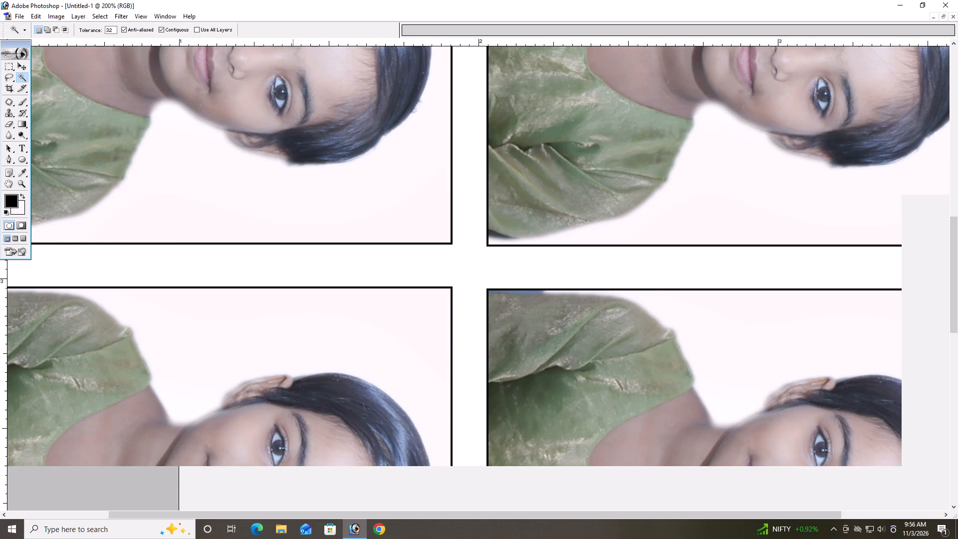
pyautogui.hotkey('ctrl', 'alt', 'm')
pyautogui.hotkey('ctrl', 'Return')
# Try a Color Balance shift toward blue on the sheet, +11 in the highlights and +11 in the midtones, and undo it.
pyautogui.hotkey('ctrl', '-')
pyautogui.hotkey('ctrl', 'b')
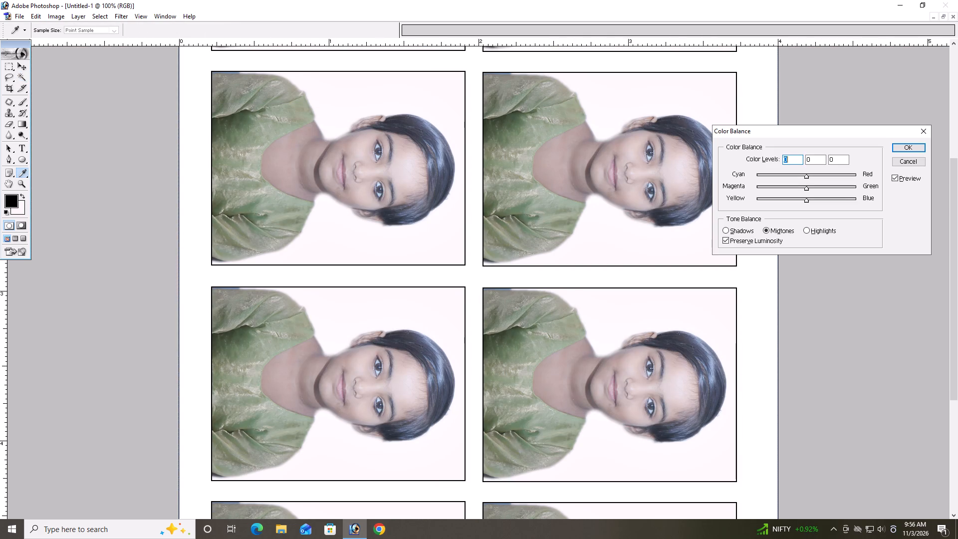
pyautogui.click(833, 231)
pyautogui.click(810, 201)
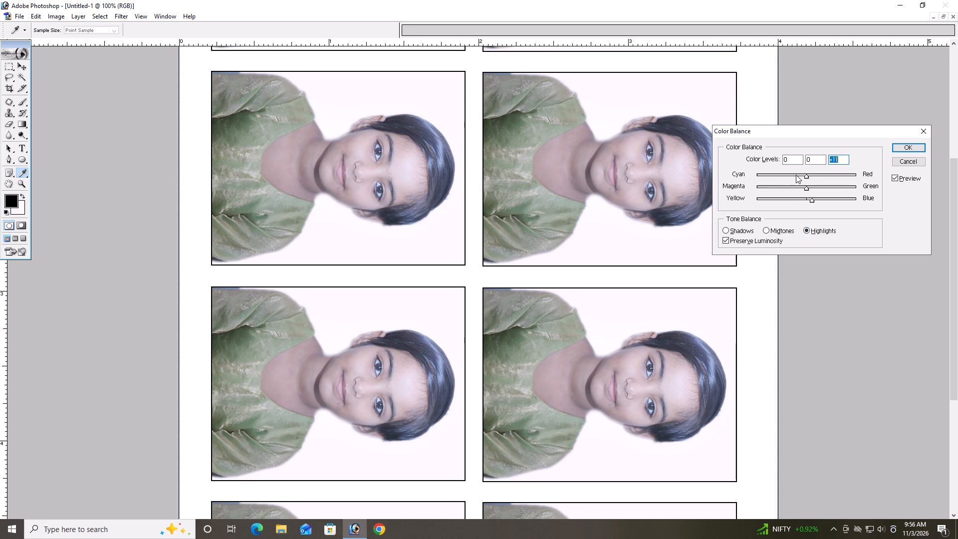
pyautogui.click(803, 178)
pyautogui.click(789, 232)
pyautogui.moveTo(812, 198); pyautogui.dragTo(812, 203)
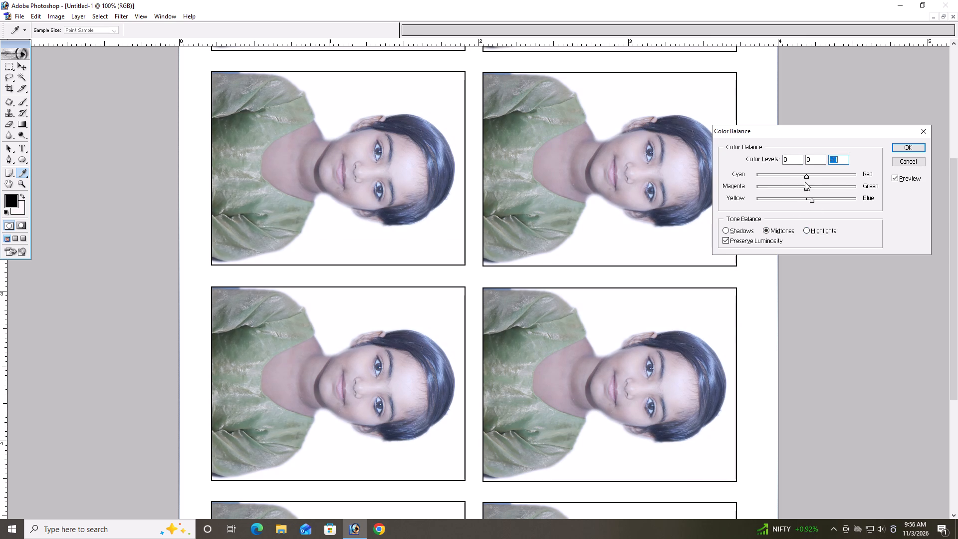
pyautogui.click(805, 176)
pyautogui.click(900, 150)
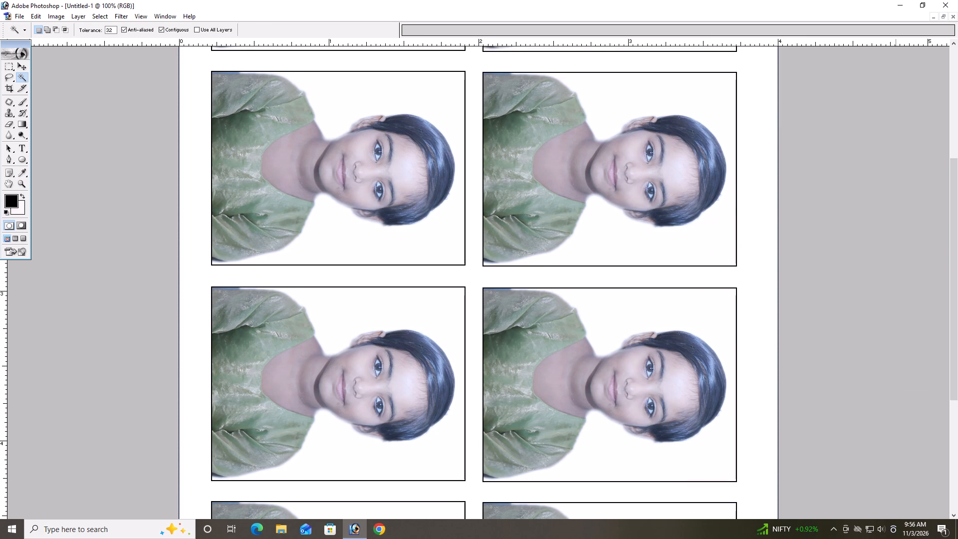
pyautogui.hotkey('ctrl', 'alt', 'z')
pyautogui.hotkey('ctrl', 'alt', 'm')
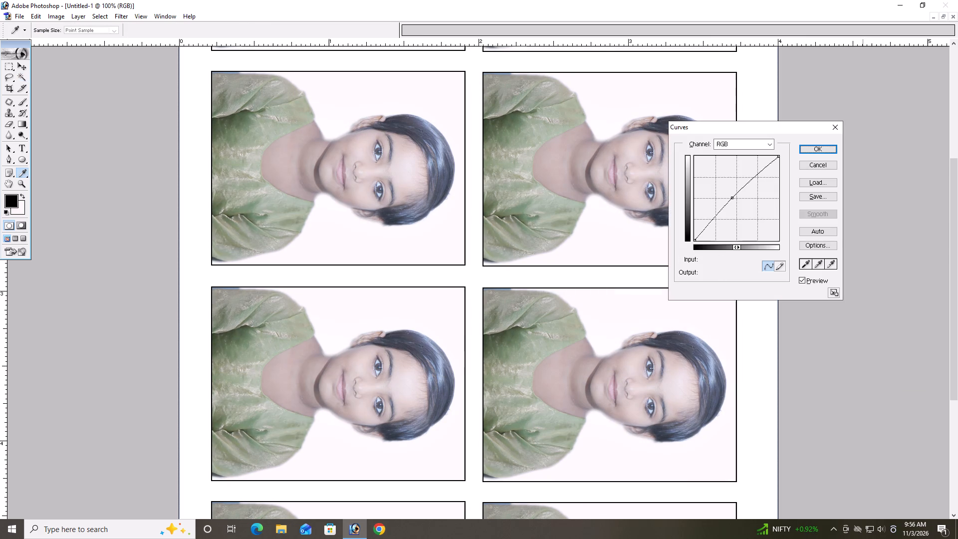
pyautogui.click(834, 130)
# Warm the sheet with Color Balance, setting the midtone levels to +11, 0 and -15.
pyautogui.hotkey('ctrl', 'b')
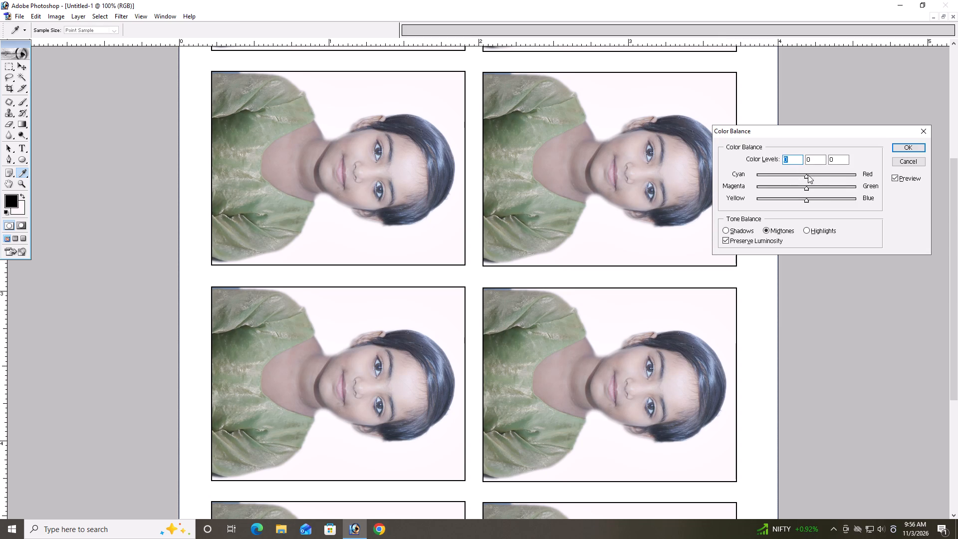
pyautogui.click(811, 176)
pyautogui.doubleClick(802, 197)
pyautogui.click(910, 148)
# Print the eight-photo sheet on the EPSON L130 Series printer using the existing print settings.
pyautogui.hotkey('ctrl', 'alt', 'p')
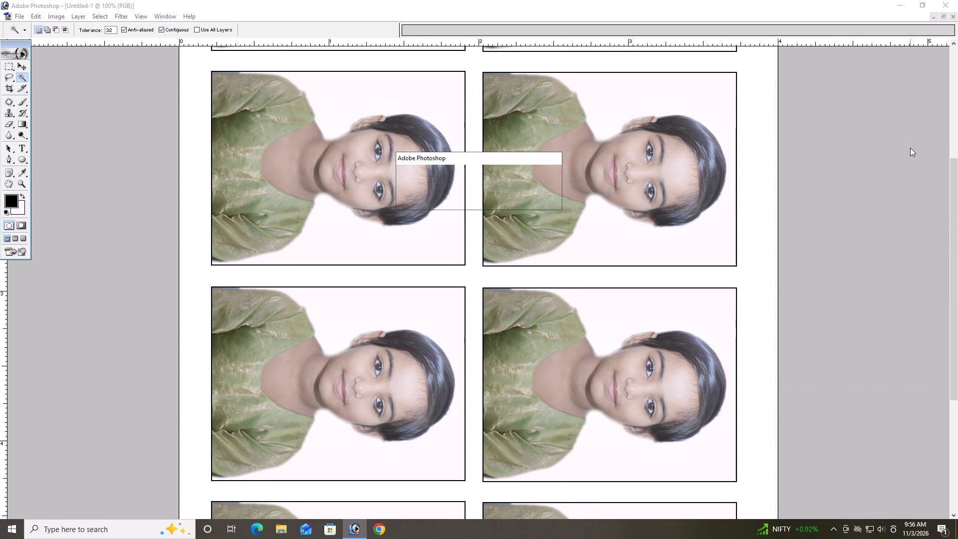
pyautogui.press('Return')
pyautogui.press('Return')
pyautogui.press('Return')
pyautogui.press('Return')
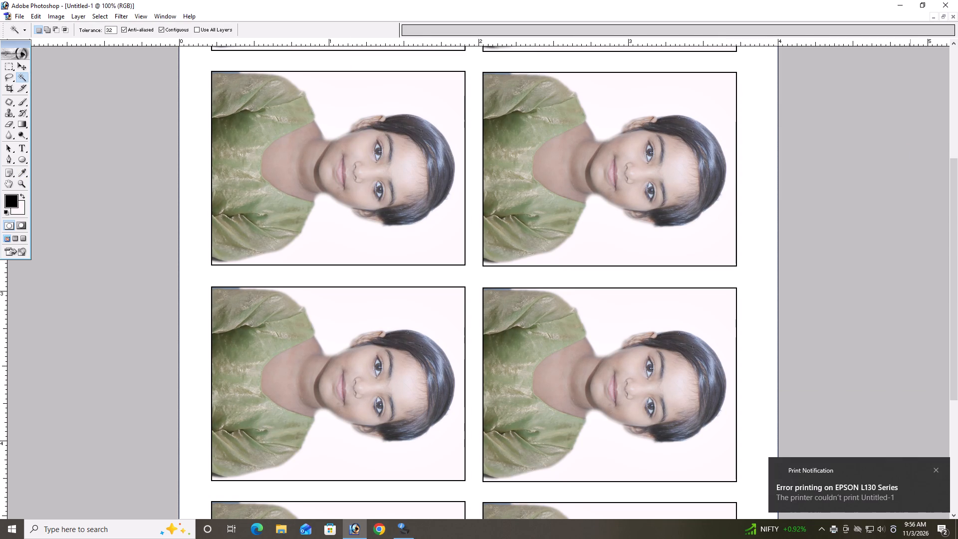
# Minimise the photo editor to check the print job in the Epson status window.
pyautogui.click(895, 0)
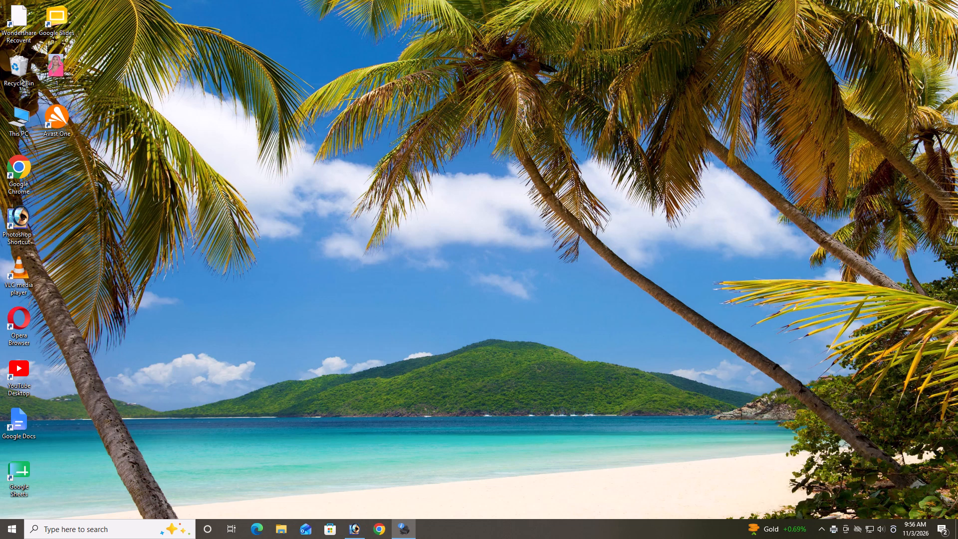
pyautogui.click(353, 526)
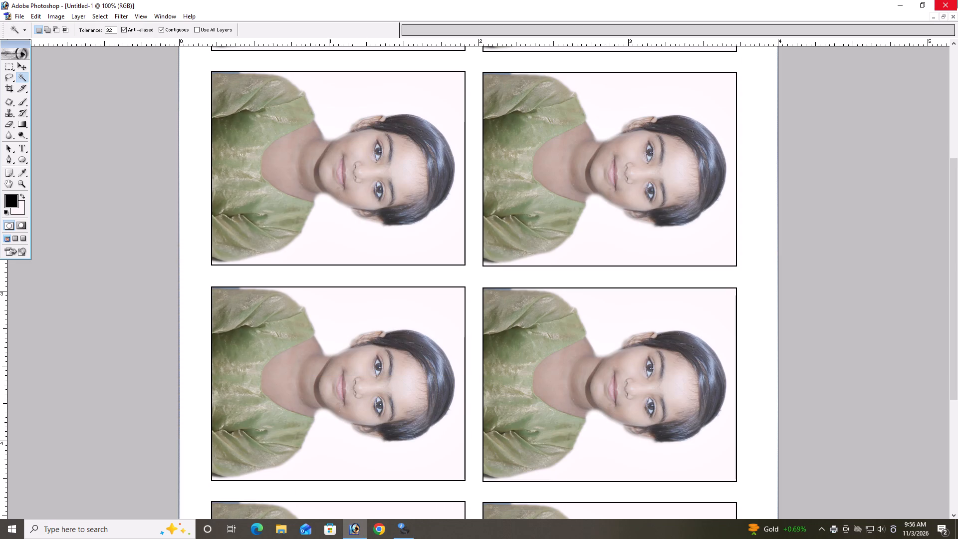
pyautogui.click(901, 0)
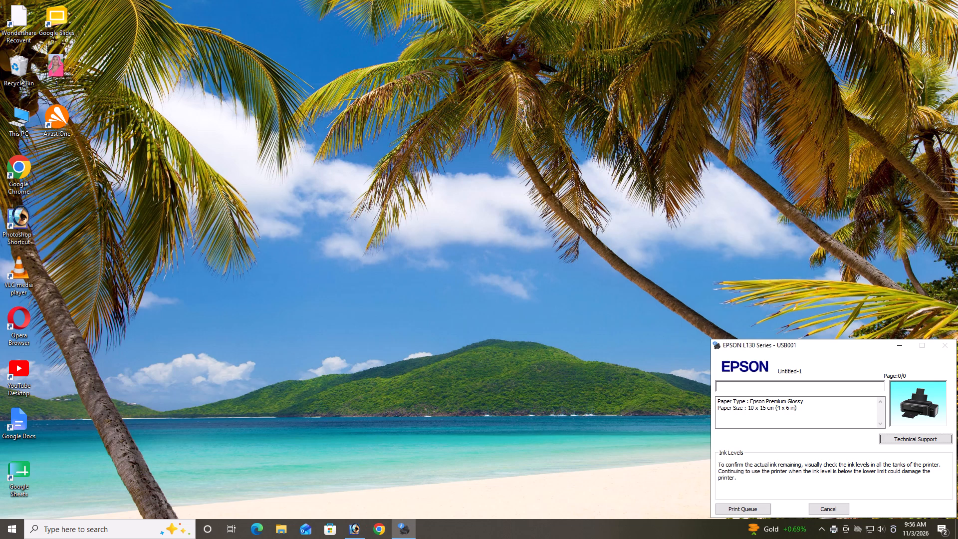
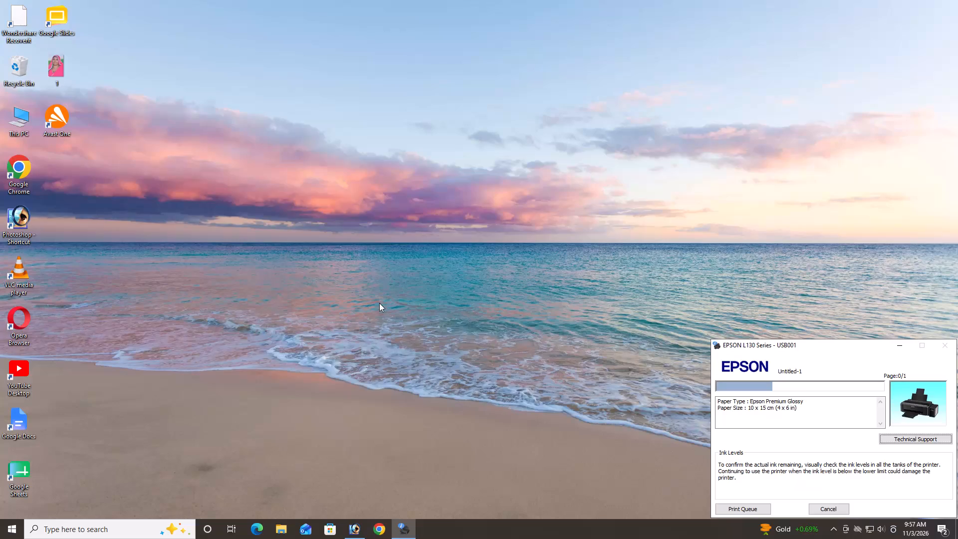
# Switch back to Photoshop and close the program without saving changes to the open images.
pyautogui.click(349, 532)
pyautogui.click(957, 0)
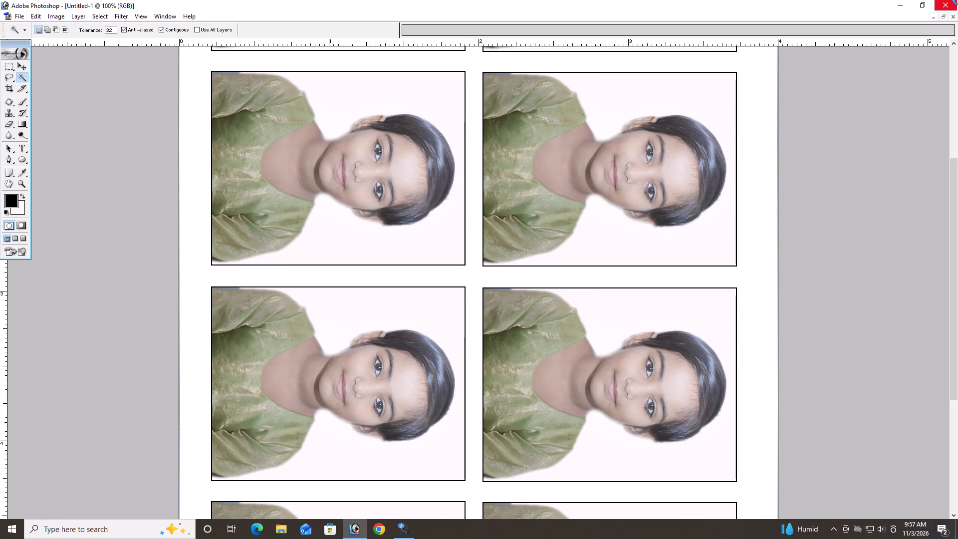
pyautogui.click(478, 196)
pyautogui.click(478, 196)
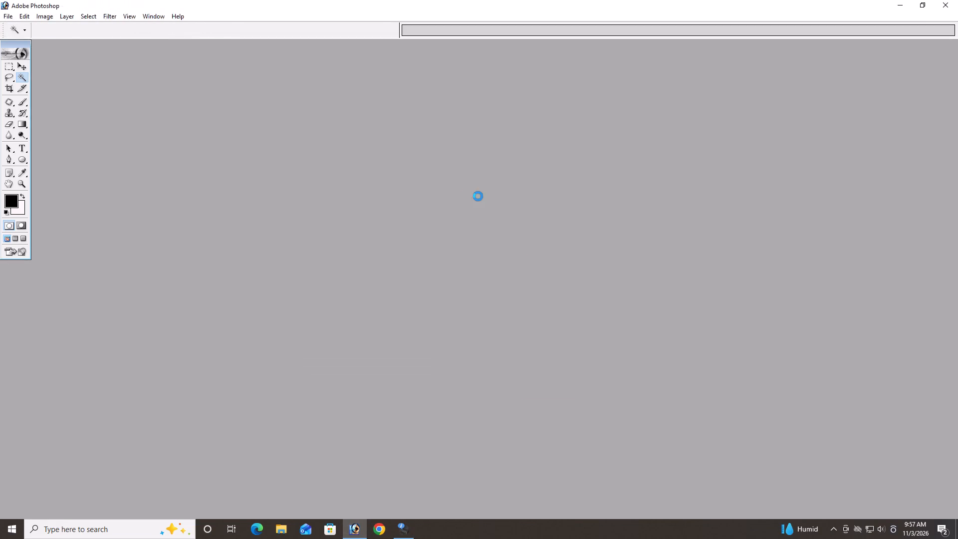
pyautogui.moveTo(957, 0); pyautogui.dragTo(602, 235)
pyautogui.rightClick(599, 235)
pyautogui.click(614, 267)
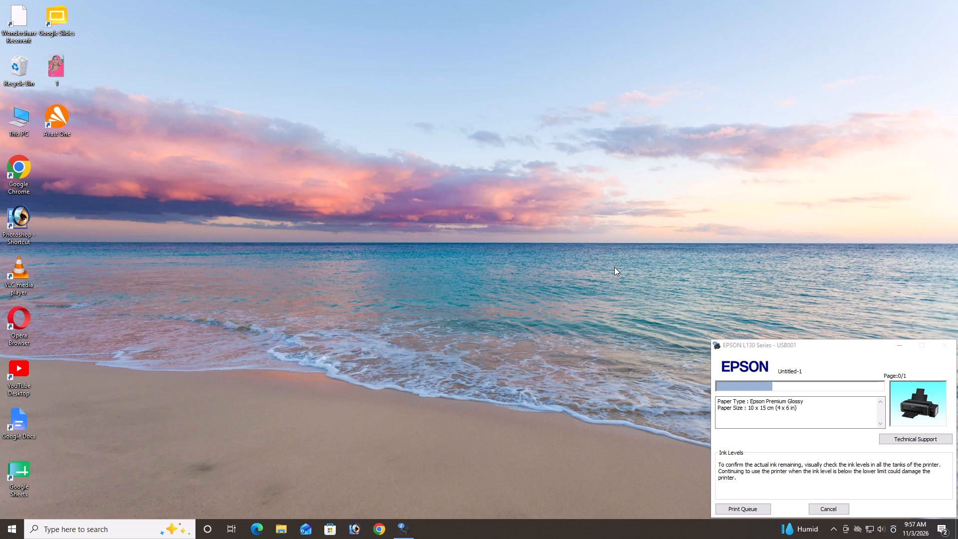
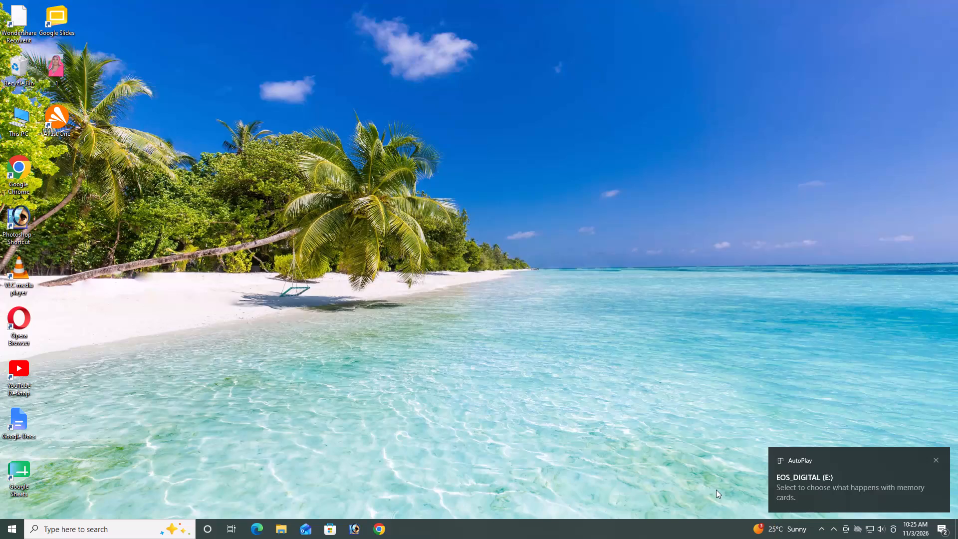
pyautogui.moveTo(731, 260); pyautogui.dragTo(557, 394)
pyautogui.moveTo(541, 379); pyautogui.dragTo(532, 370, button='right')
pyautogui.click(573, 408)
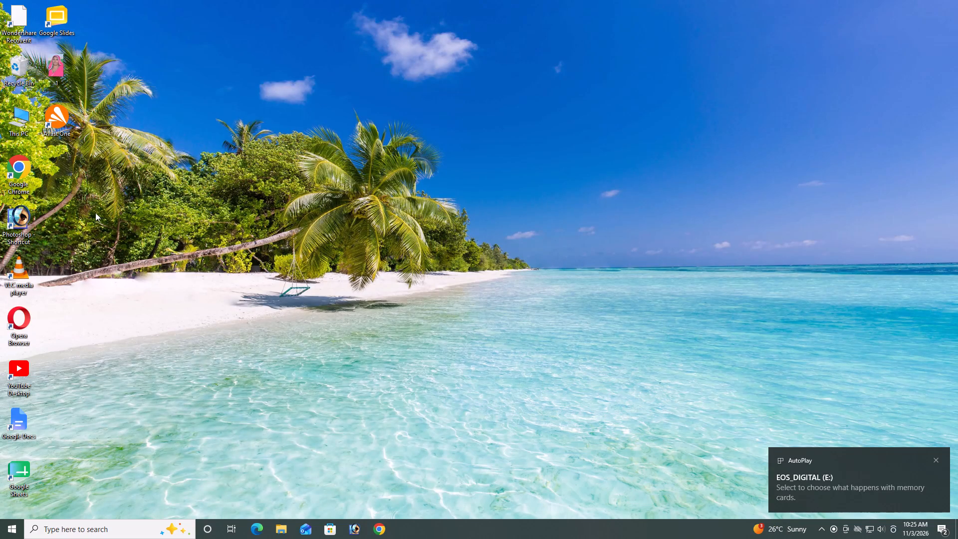
# Open the 100CANON folder inside DCIM on the EOS_DIGITAL (E:) memory card.
pyautogui.doubleClick(16, 119)
pyautogui.doubleClick(549, 195)
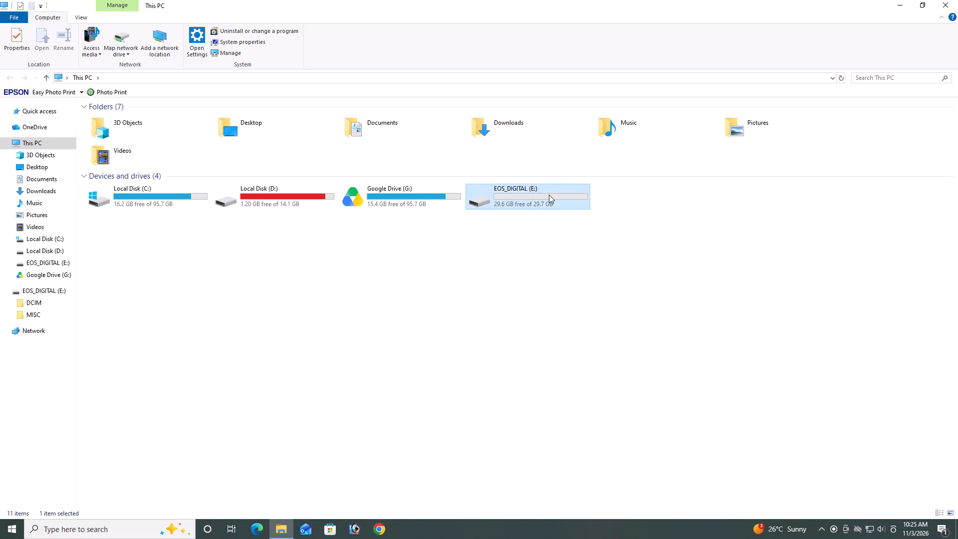
pyautogui.doubleClick(171, 145)
pyautogui.doubleClick(169, 119)
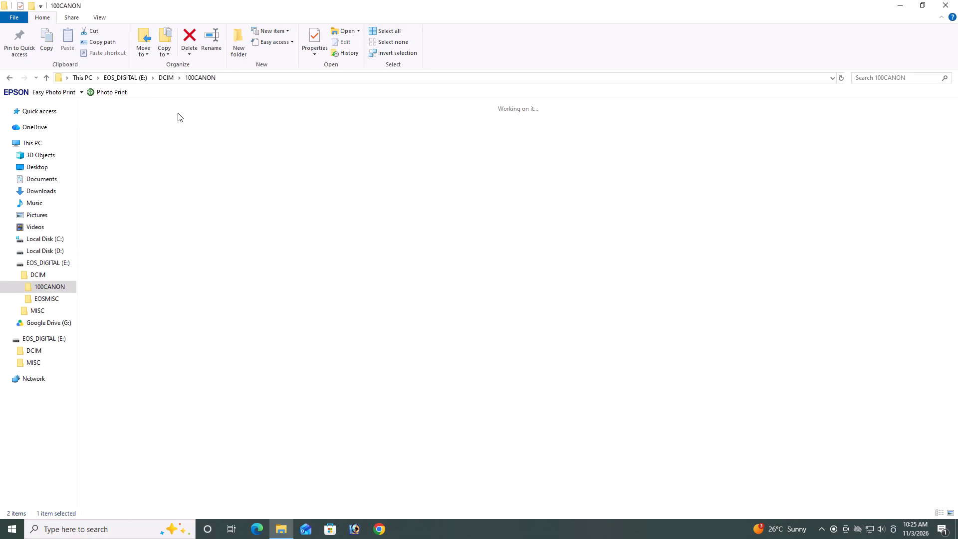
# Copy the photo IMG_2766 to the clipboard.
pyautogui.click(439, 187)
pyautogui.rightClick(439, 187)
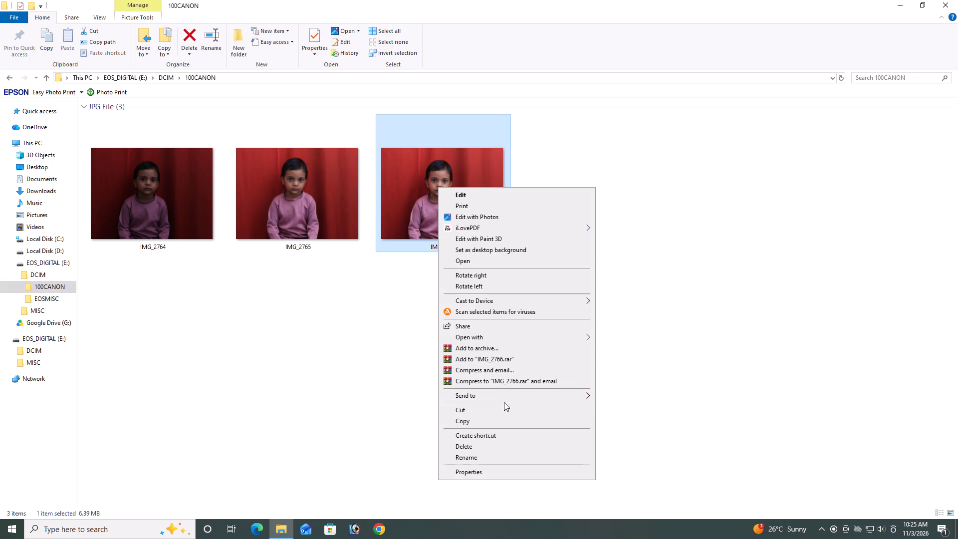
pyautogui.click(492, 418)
# Permanently delete the two photos IMG_2764 and IMG_2765 from the memory card folder.
pyautogui.click(290, 220)
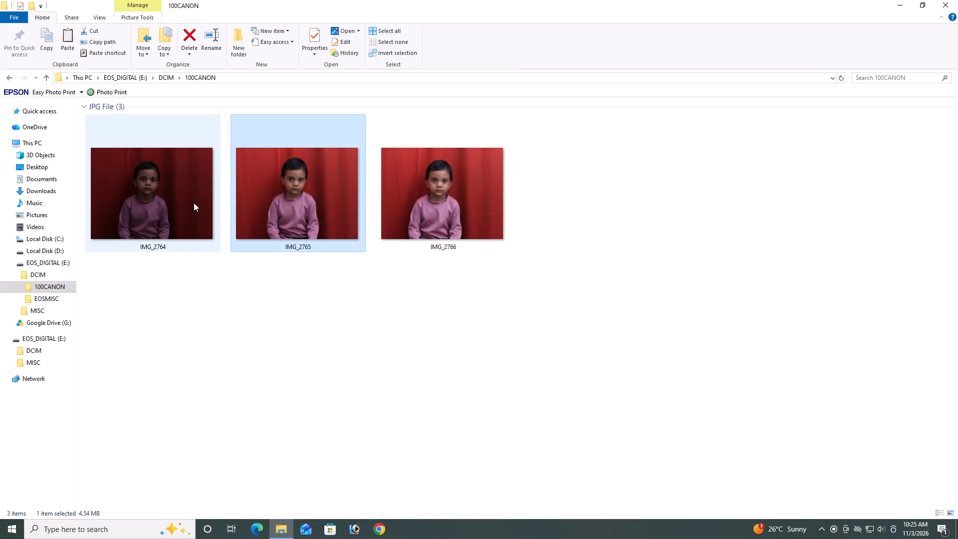
pyautogui.keyDown('ctrl'); pyautogui.click(194, 203); pyautogui.keyUp('ctrl')
pyautogui.rightClick(194, 203)
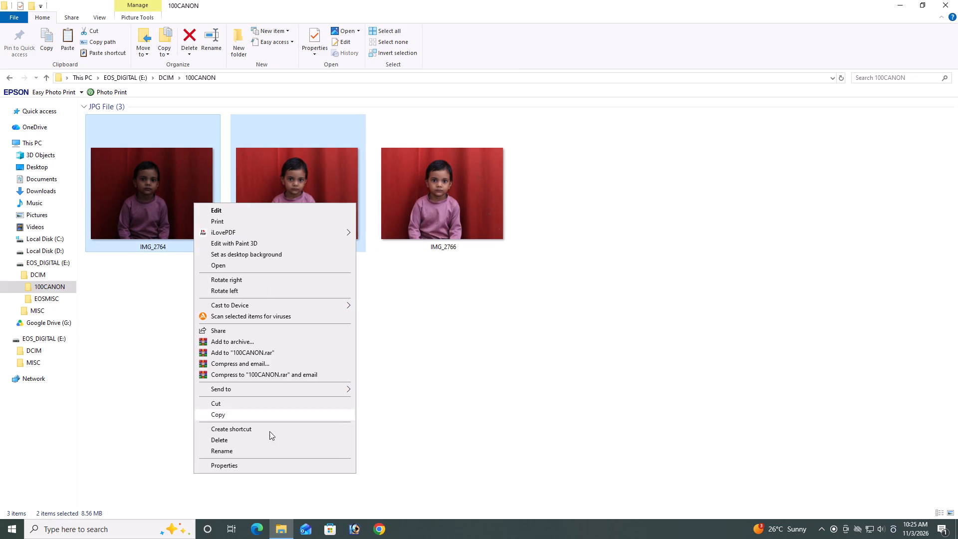
pyautogui.click(269, 438)
pyautogui.click(504, 279)
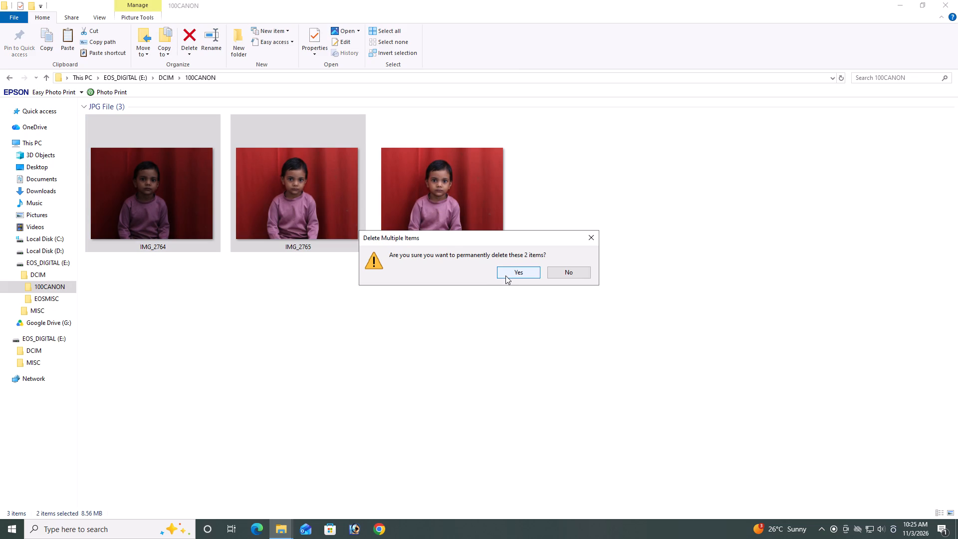
pyautogui.click(505, 275)
pyautogui.rightClick(158, 163)
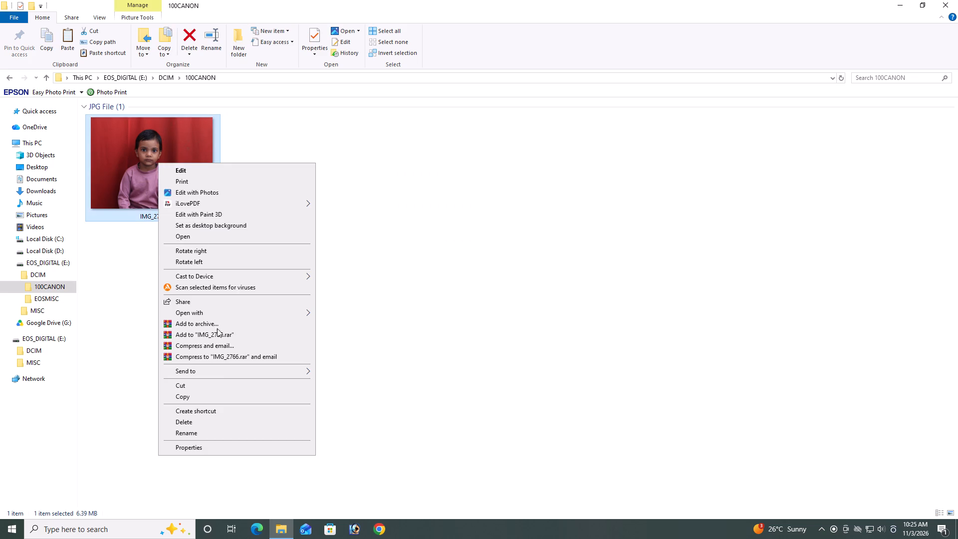
pyautogui.click(222, 398)
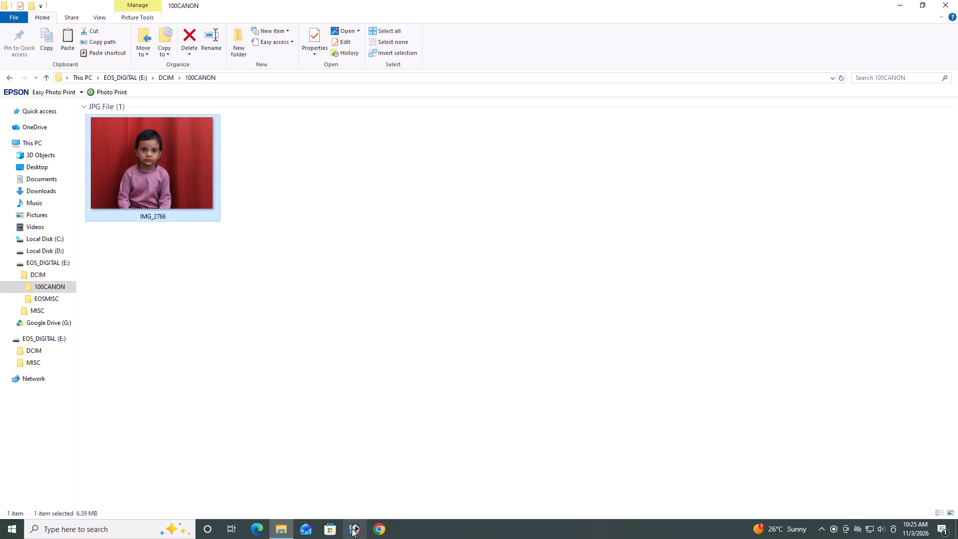
pyautogui.rightClick(151, 162)
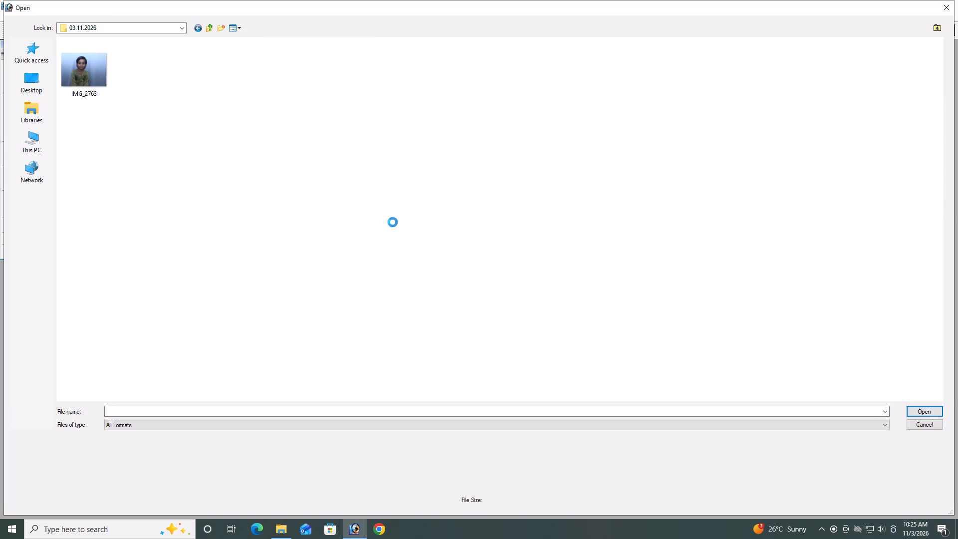
# Open IMG_2766 in Photoshop and maximize its image window.
pyautogui.click(908, 410)
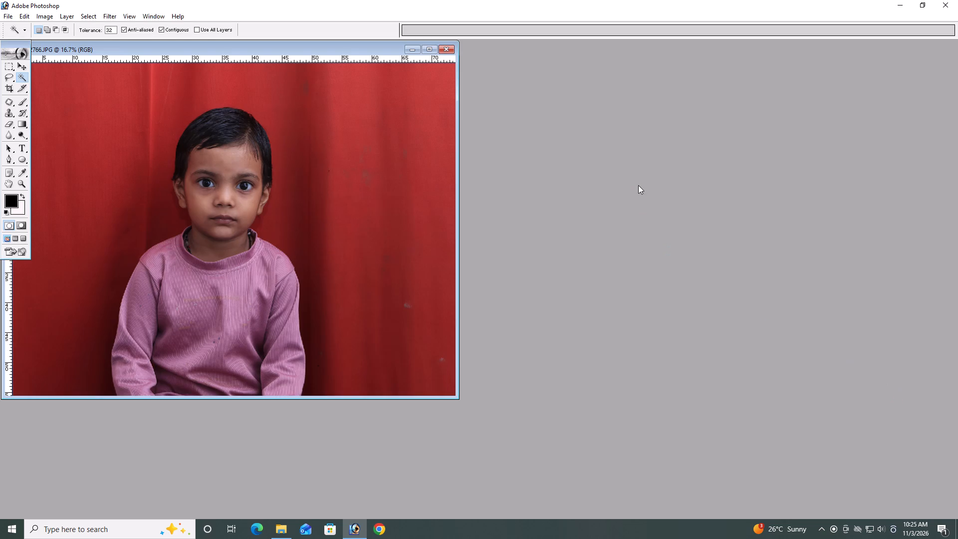
pyautogui.click(427, 48)
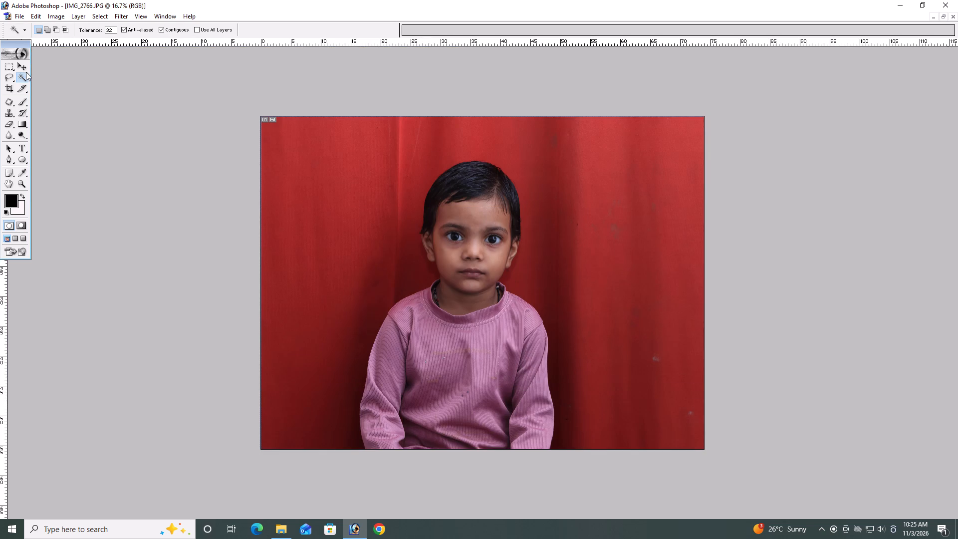
# Duplicate the portrait onto a new layer with the Move tool, offsetting the copy slightly downward.
pyautogui.click(26, 71)
pyautogui.hotkey('ctrl', 'alt', 't')
pyautogui.hotkey('ctrl', 'alt', 't')
pyautogui.hotkey('ctrl', 'alt', 't')
pyautogui.hotkey('ctrl', 'alt', 't')
pyautogui.hotkey('ctrl', 'alt', 't')
pyautogui.hotkey('ctrl', 'alt', 't')
pyautogui.hotkey('ctrl', 'alt', 't')
pyautogui.hotkey('ctrl', 'alt', 't')
pyautogui.hotkey('ctrl', 'alt', 't')
pyautogui.hotkey('ctrl', 'alt', 't')
pyautogui.hotkey('ctrl', 'alt', 't')
pyautogui.hotkey('ctrl', 'alt', 't')
pyautogui.hotkey('ctrl', 'alt', 't')
pyautogui.hotkey('ctrl', 'alt', 't')
pyautogui.hotkey('ctrl', 'alt', 't')
pyautogui.hotkey('ctrl', 'alt', 't')
pyautogui.hotkey('ctrl', 'alt', 't')
pyautogui.hotkey('ctrl', 'alt', 't')
pyautogui.hotkey('ctrl', 'alt', 't')
pyautogui.hotkey('ctrl', 'alt', 't')
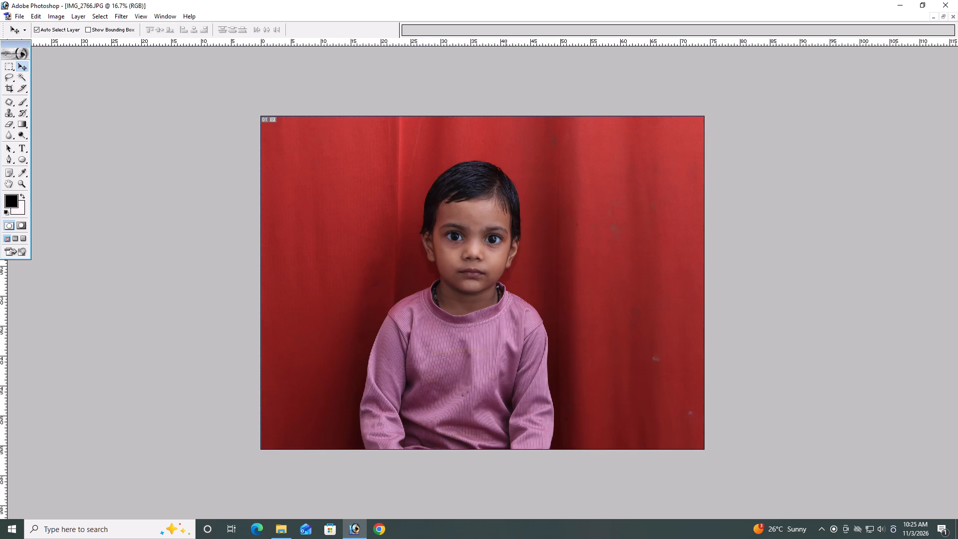
pyautogui.keyDown('ctrl'); pyautogui.keyDown('alt'); pyautogui.moveTo(505, 233); pyautogui.dragTo(505, 238); pyautogui.keyUp('alt'); pyautogui.keyUp('ctrl')
# Rotate the duplicated portrait layer slightly counterclockwise with Free Transform to straighten the child.
pyautogui.hotkey('ctrl', 't')
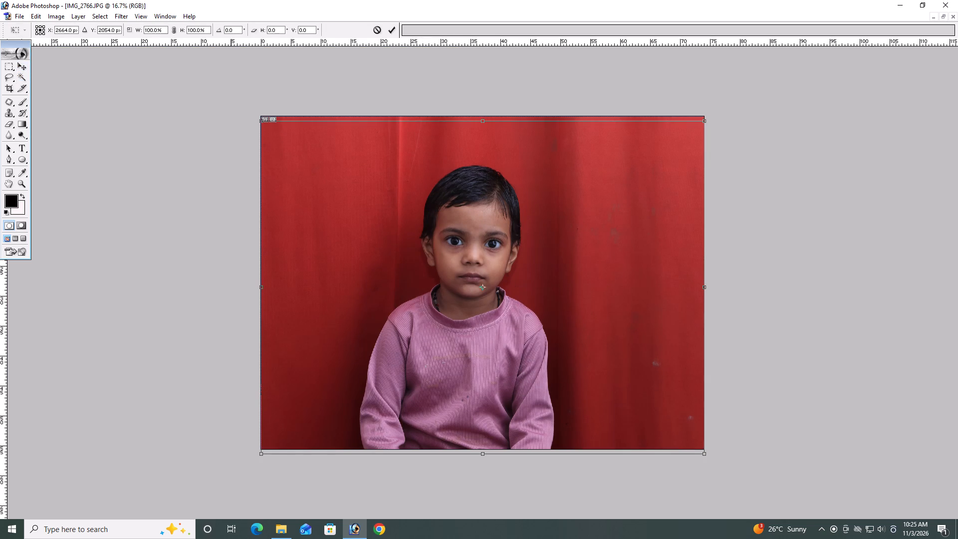
pyautogui.moveTo(224, 273); pyautogui.dragTo(224, 293)
pyautogui.press('Return')
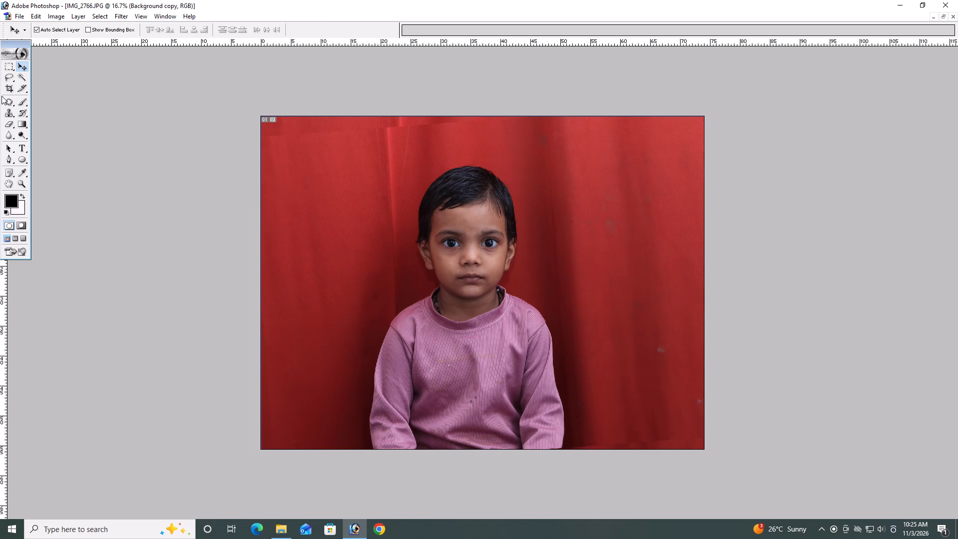
# Crop the portrait to 1.3 × 1.7 in at 300 pixels/inch, framing the child's head, shoulders and chest.
pyautogui.moveTo(3, 89); pyautogui.dragTo(20, 98)
pyautogui.moveTo(370, 183); pyautogui.dragTo(530, 426)
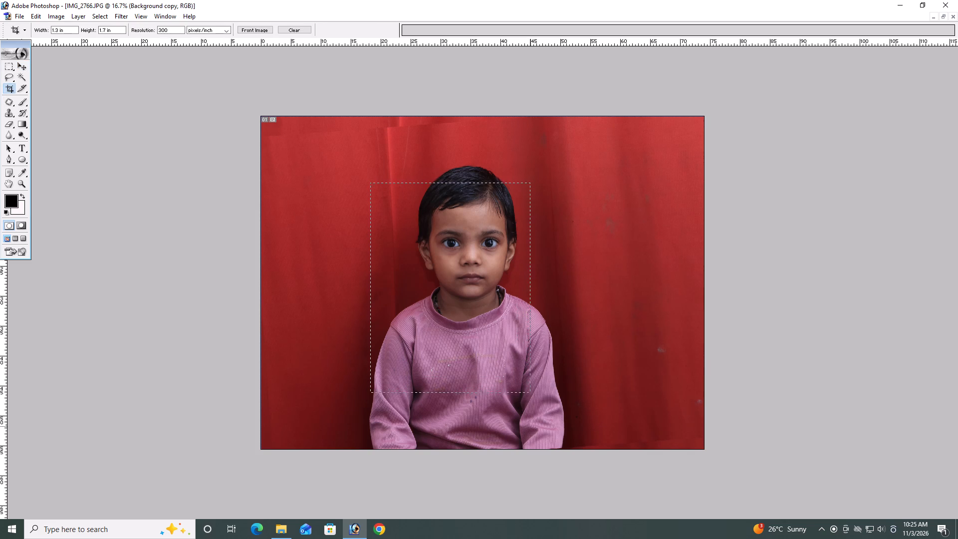
pyautogui.moveTo(530, 426); pyautogui.dragTo(547, 457)
pyautogui.moveTo(492, 369); pyautogui.dragTo(502, 338)
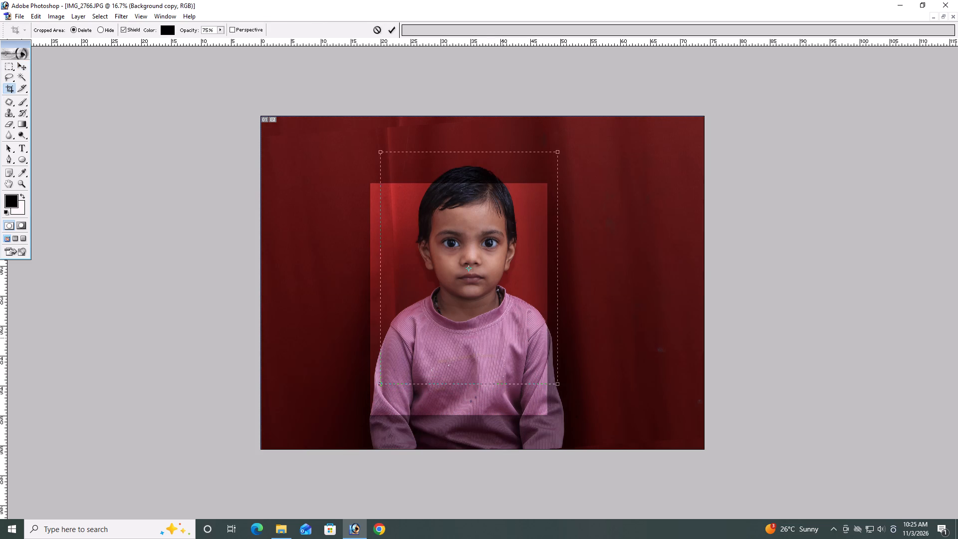
pyautogui.moveTo(502, 338); pyautogui.dragTo(499, 340)
pyautogui.moveTo(551, 388); pyautogui.dragTo(557, 399)
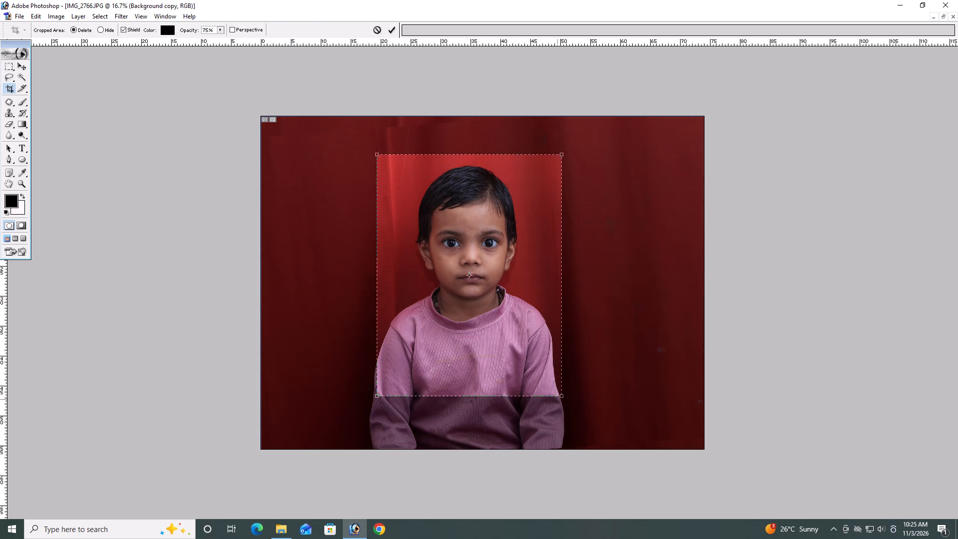
pyautogui.press('Left')
pyautogui.press('Left')
pyautogui.press('Left')
pyautogui.press('Left')
pyautogui.press('Left')
pyautogui.press('Left')
pyautogui.press('Left')
pyautogui.press('Left')
pyautogui.press('Left')
pyautogui.hotkey('ctrl', 'Return')
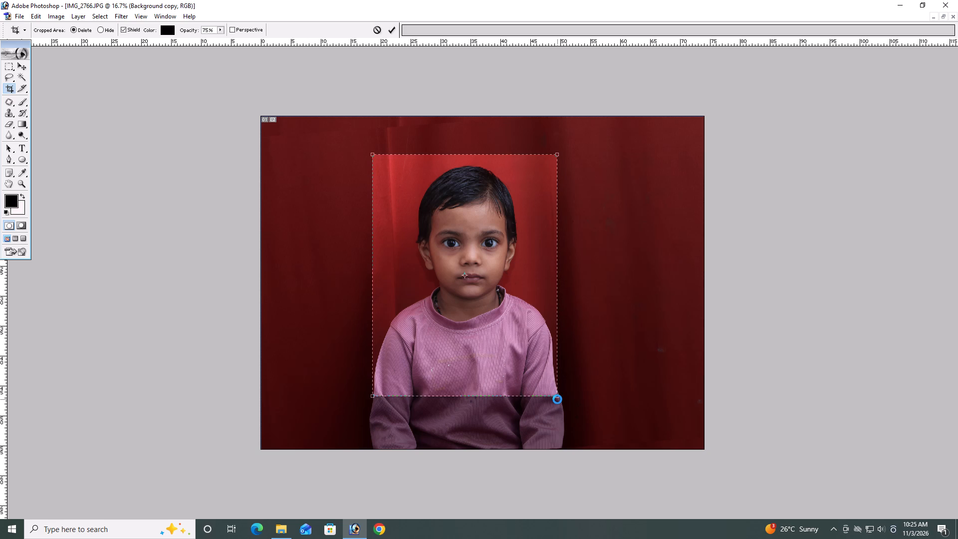
# Brighten the cropped portrait by applying Levels twice with input levels 0, 1.22 and 249.
pyautogui.hotkey('ctrl', '+')
pyautogui.hotkey('ctrl', '+')
pyautogui.hotkey('ctrl', '+')
pyautogui.hotkey('ctrl', '+')
pyautogui.hotkey('ctrl', '+')
pyautogui.hotkey('ctrl', '+')
pyautogui.hotkey('ctrl', '+')
pyautogui.hotkey('ctrl', 'alt', 'l')
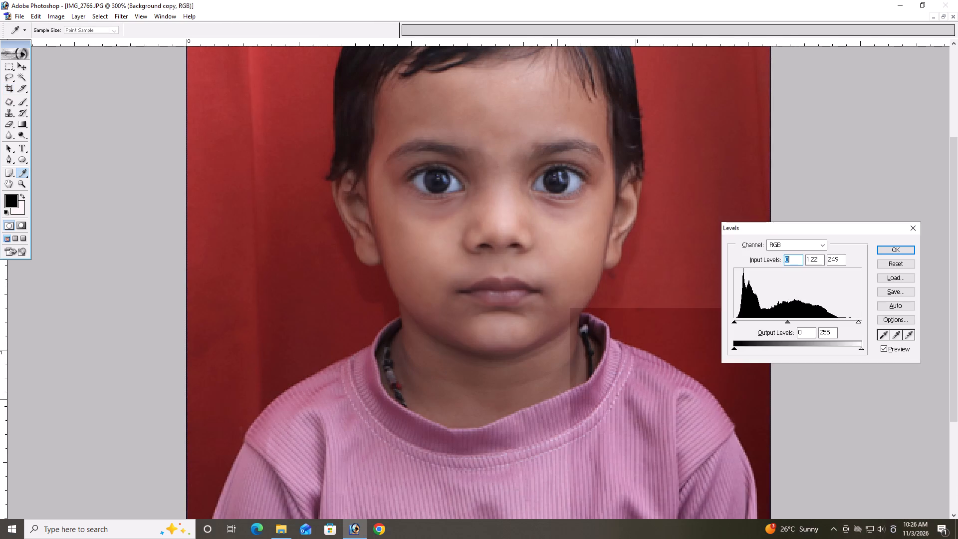
pyautogui.hotkey('ctrl', 'alt', 'Return')
pyautogui.hotkey('ctrl', 'alt', '-')
pyautogui.hotkey('ctrl', 'alt', 'l')
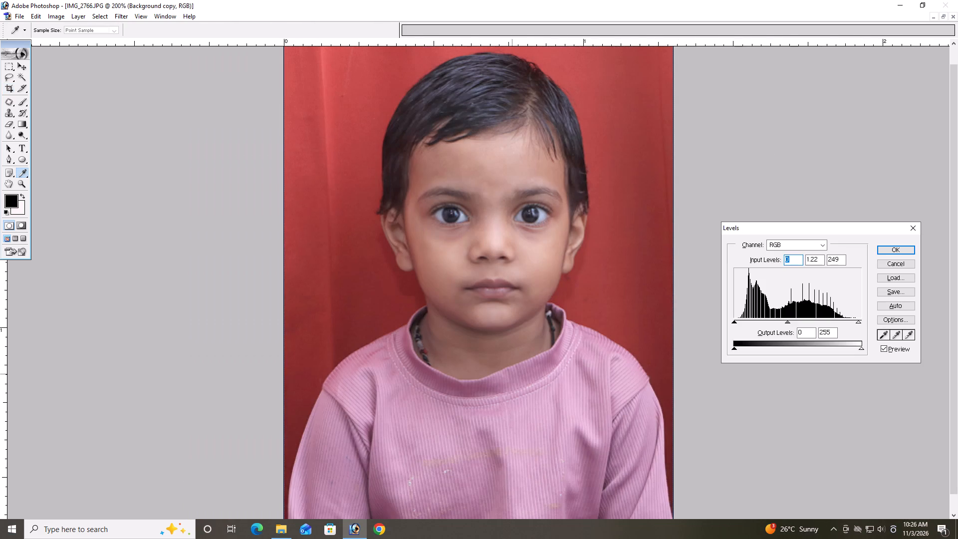
pyautogui.click(889, 250)
# Select the red curtain along the left side and top of the portrait with the Magic Wand at tolerance 32.
pyautogui.press('space')
pyautogui.moveTo(410, 178); pyautogui.dragTo(410, 190)
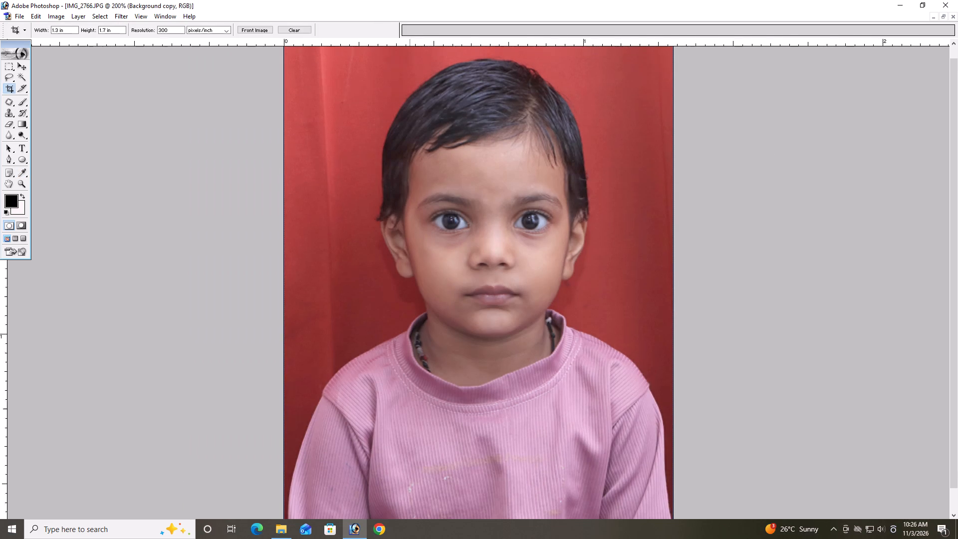
pyautogui.moveTo(410, 190); pyautogui.dragTo(414, 213)
pyautogui.click(18, 76)
pyautogui.keyDown('shift'); pyautogui.moveTo(309, 284); pyautogui.dragTo(320, 306); pyautogui.keyUp('shift')
pyautogui.keyDown('shift'); pyautogui.moveTo(322, 311); pyautogui.dragTo(324, 316); pyautogui.keyUp('shift')
pyautogui.keyDown('shift'); pyautogui.moveTo(328, 336); pyautogui.dragTo(328, 341); pyautogui.keyUp('shift')
pyautogui.keyDown('shift'); pyautogui.moveTo(328, 341); pyautogui.dragTo(331, 350); pyautogui.keyUp('shift')
pyautogui.keyDown('shift'); pyautogui.moveTo(299, 429); pyautogui.dragTo(297, 437); pyautogui.keyUp('shift')
pyautogui.keyDown('shift'); pyautogui.moveTo(292, 447); pyautogui.dragTo(291, 452); pyautogui.keyUp('shift')
pyautogui.keyDown('shift'); pyautogui.moveTo(328, 214); pyautogui.dragTo(328, 184); pyautogui.keyUp('shift')
pyautogui.keyDown('shift'); pyautogui.moveTo(328, 163); pyautogui.dragTo(332, 152); pyautogui.keyUp('shift')
pyautogui.keyDown('shift'); pyautogui.moveTo(339, 119); pyautogui.dragTo(347, 105); pyautogui.keyUp('shift')
pyautogui.keyDown('shift'); pyautogui.moveTo(362, 83); pyautogui.dragTo(382, 80); pyautogui.keyUp('shift')
# Add the red curtain along the right side of the portrait, down past the shoulder and sleeve, to the selection.
pyautogui.keyDown('shift'); pyautogui.moveTo(627, 148); pyautogui.dragTo(626, 161); pyautogui.keyUp('shift')
pyautogui.keyDown('shift'); pyautogui.moveTo(629, 214); pyautogui.dragTo(629, 246); pyautogui.keyUp('shift')
pyautogui.keyDown('shift'); pyautogui.moveTo(627, 259); pyautogui.dragTo(622, 276); pyautogui.keyUp('shift')
pyautogui.keyDown('shift'); pyautogui.moveTo(621, 283); pyautogui.dragTo(621, 299); pyautogui.keyUp('shift')
pyautogui.keyDown('shift'); pyautogui.moveTo(624, 311); pyautogui.dragTo(633, 331); pyautogui.keyUp('shift')
pyautogui.keyDown('shift'); pyautogui.moveTo(639, 344); pyautogui.dragTo(654, 374); pyautogui.keyUp('shift')
pyautogui.keyDown('shift'); pyautogui.click(658, 380); pyautogui.keyUp('shift')
pyautogui.keyDown('shift'); pyautogui.moveTo(662, 388); pyautogui.dragTo(662, 391); pyautogui.keyUp('shift')
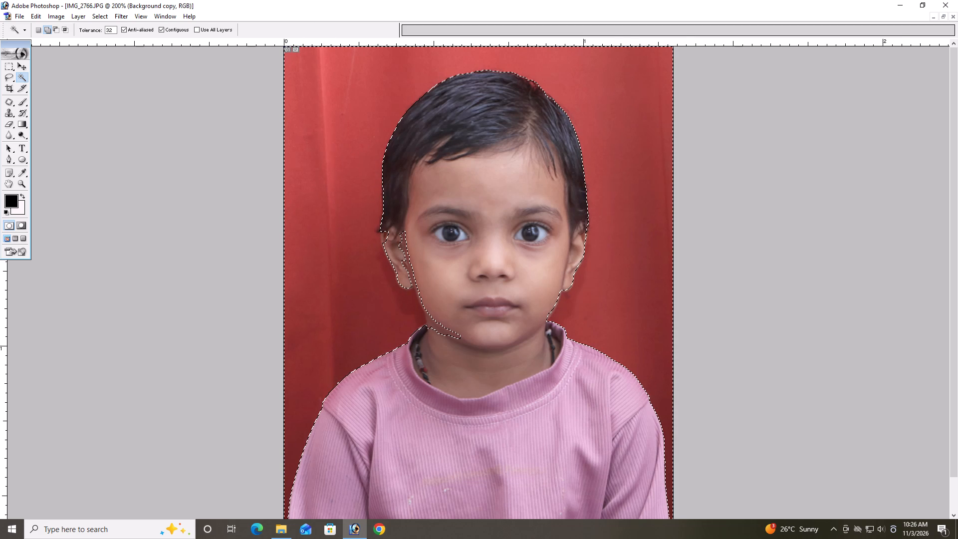
pyautogui.keyDown('shift'); pyautogui.moveTo(662, 391); pyautogui.dragTo(664, 394); pyautogui.keyUp('shift')
pyautogui.keyDown('shift'); pyautogui.moveTo(666, 404); pyautogui.dragTo(671, 423); pyautogui.keyUp('shift')
# Subtract the ear, cheek and jaw on the photo's left side from the background selection using the Lasso with 2 px feather.
pyautogui.hotkey('ctrl', '+')
pyautogui.hotkey('ctrl', '+')
pyautogui.hotkey('ctrl', '+')
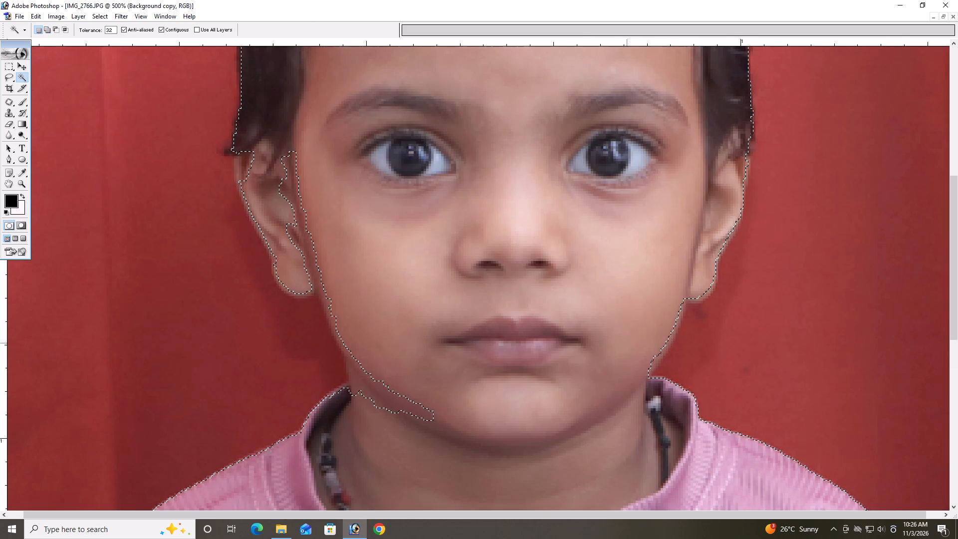
pyautogui.click(6, 77)
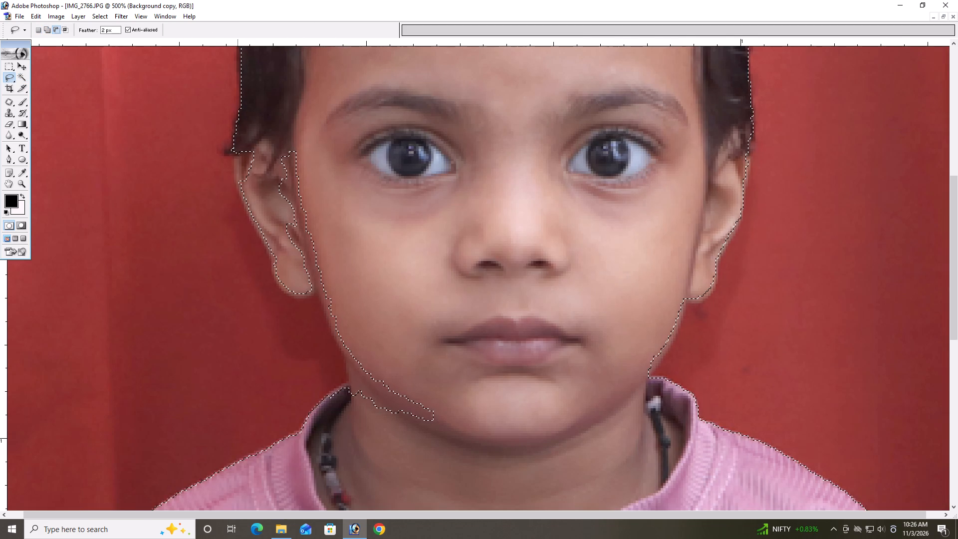
pyautogui.keyDown('alt'); pyautogui.moveTo(235, 153); pyautogui.dragTo(281, 118); pyautogui.keyUp('alt')
pyautogui.keyDown('alt'); pyautogui.moveTo(309, 292); pyautogui.dragTo(328, 318); pyautogui.keyUp('alt')
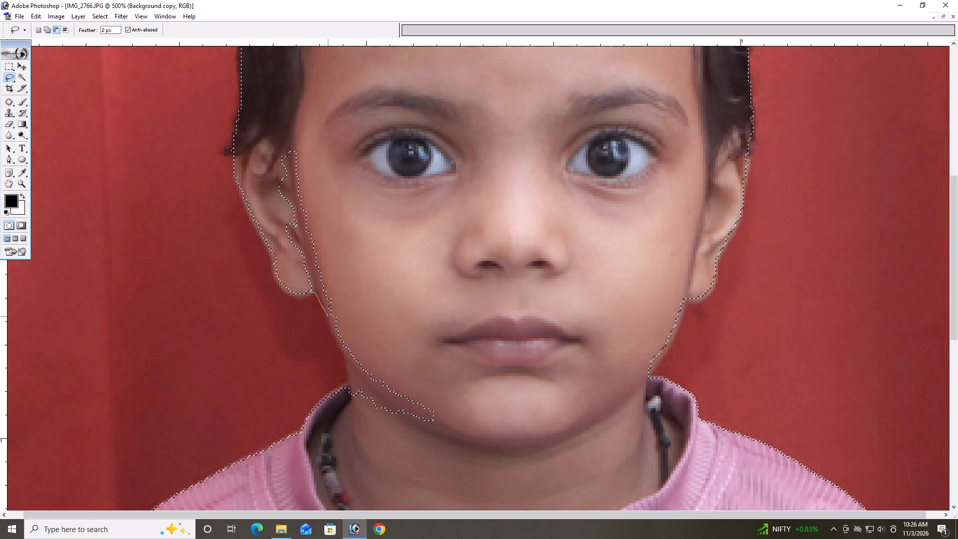
pyautogui.keyDown('alt'); pyautogui.moveTo(328, 318); pyautogui.dragTo(347, 380); pyautogui.keyUp('alt')
pyautogui.keyDown('alt'); pyautogui.moveTo(347, 380); pyautogui.dragTo(451, 160); pyautogui.keyUp('alt')
pyautogui.keyDown('alt'); pyautogui.moveTo(306, 121); pyautogui.dragTo(273, 133); pyautogui.keyUp('alt')
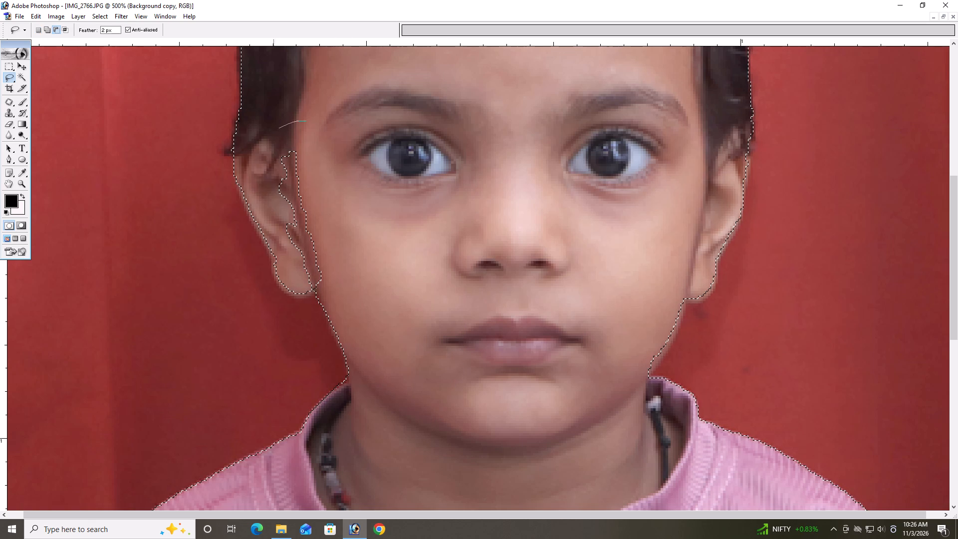
pyautogui.keyDown('alt'); pyautogui.moveTo(273, 133); pyautogui.dragTo(416, 65); pyautogui.keyUp('alt')
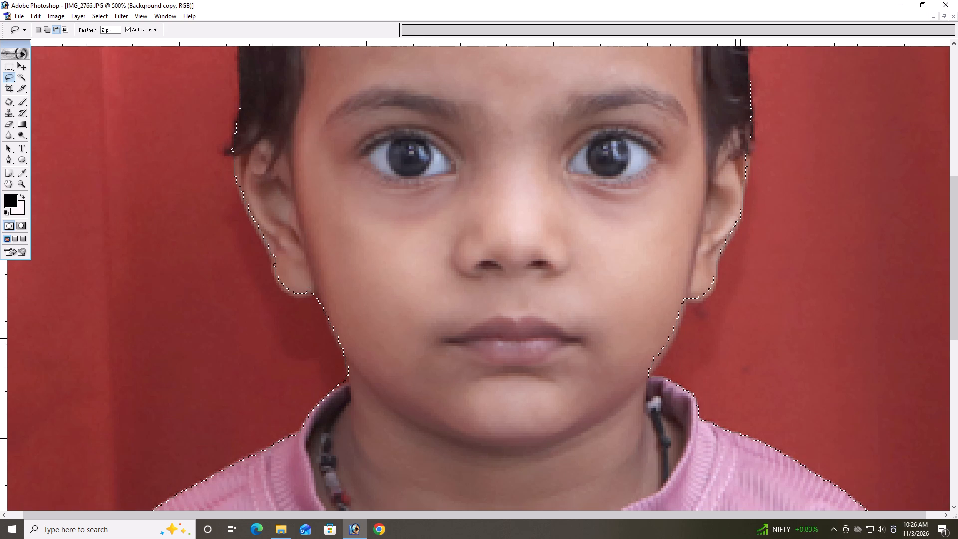
# Subtract the strip of jaw below the ear on the photo's right side from the background selection with the Lasso.
pyautogui.keyDown('alt'); pyautogui.moveTo(688, 302); pyautogui.dragTo(676, 339); pyautogui.keyUp('alt')
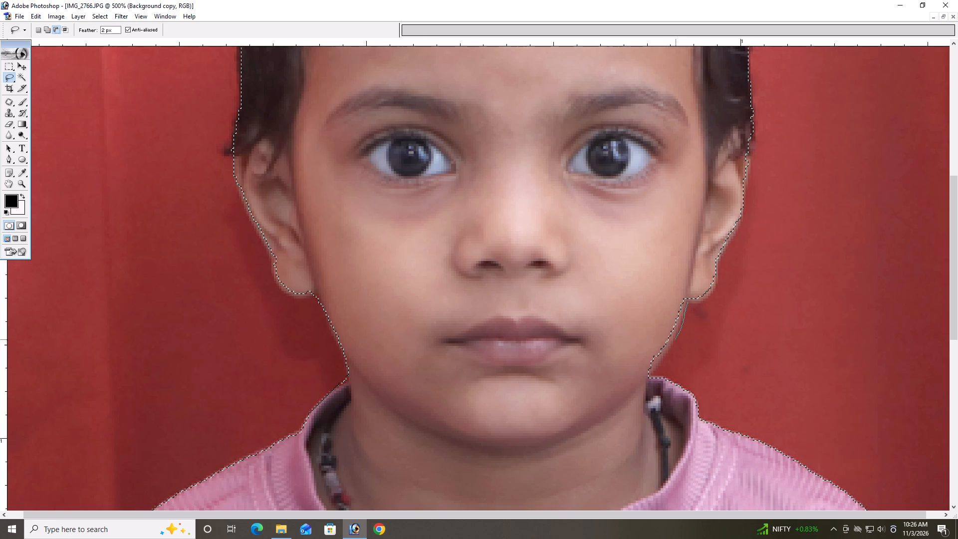
pyautogui.keyDown('alt'); pyautogui.moveTo(676, 339); pyautogui.dragTo(636, 202); pyautogui.keyUp('alt')
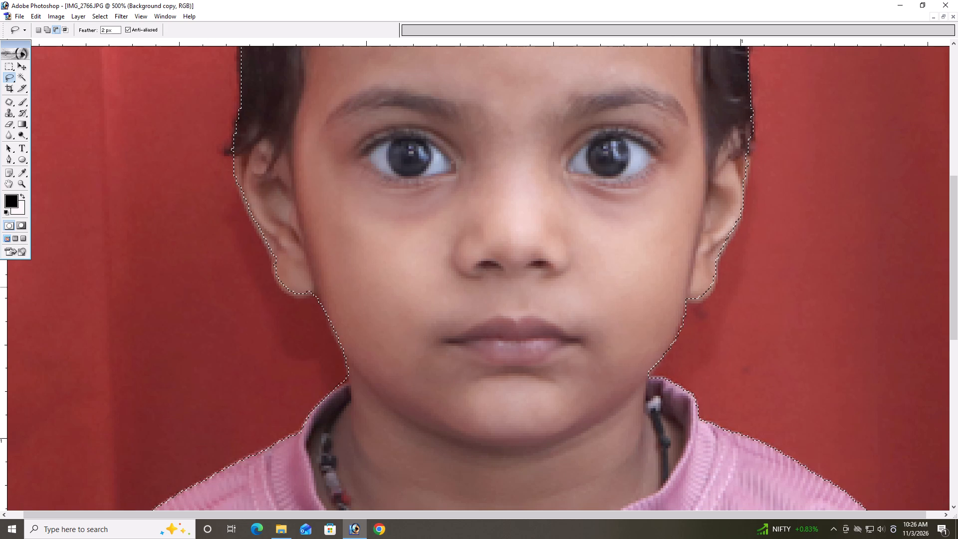
# Subtract the lower edge of the earlobe on the photo's right side from the background selection with the Lasso.
pyautogui.keyDown('alt'); pyautogui.moveTo(713, 285); pyautogui.dragTo(628, 261); pyautogui.keyUp('alt')
# Feather the curtain selection by 2 px, fill it with the pale background colour and deselect.
pyautogui.hotkey('ctrl', 'alt', 'd')
pyautogui.press('2')
pyautogui.press('Return')
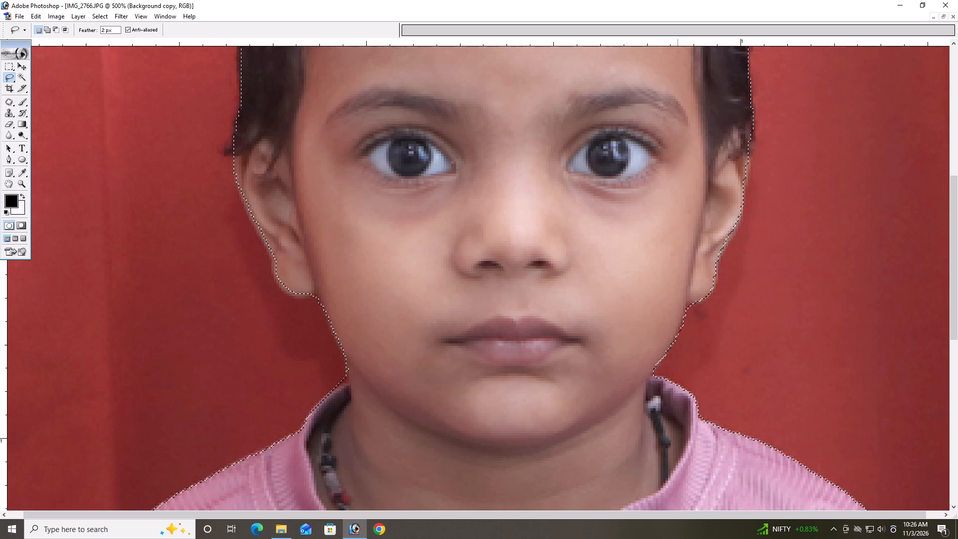
pyautogui.hotkey('ctrl', 'Delete')
pyautogui.hotkey('ctrl', 'd')
pyautogui.hotkey('ctrl', '-')
pyautogui.hotkey('ctrl', '-')
pyautogui.hotkey('ctrl', '-')
pyautogui.hotkey('ctrl', '-')
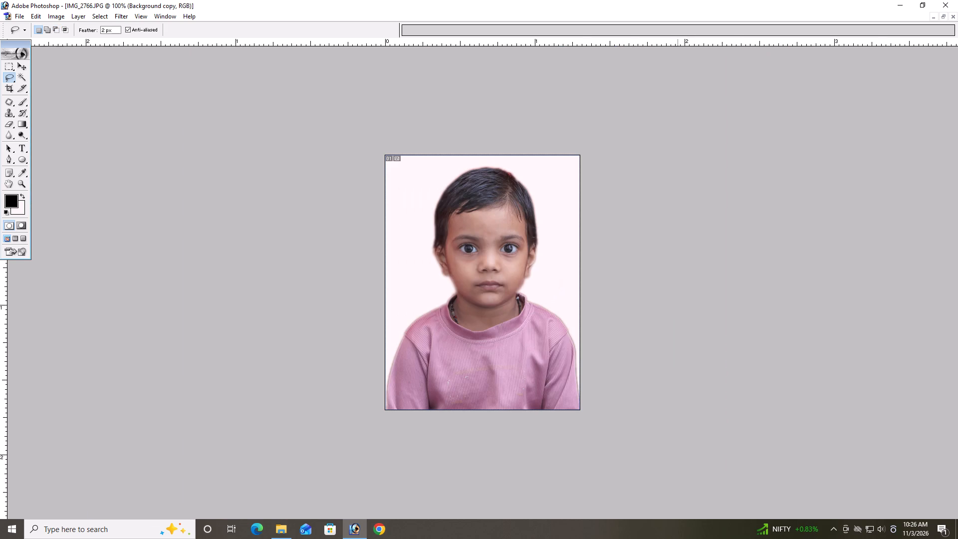
# Merge the visible layers and stroke the edge of the whole portrait with a black border.
pyautogui.hotkey('ctrl', 'shift', 'a')
pyautogui.hotkey('ctrl', 'shift', 'e')
pyautogui.hotkey('alt', 'e')
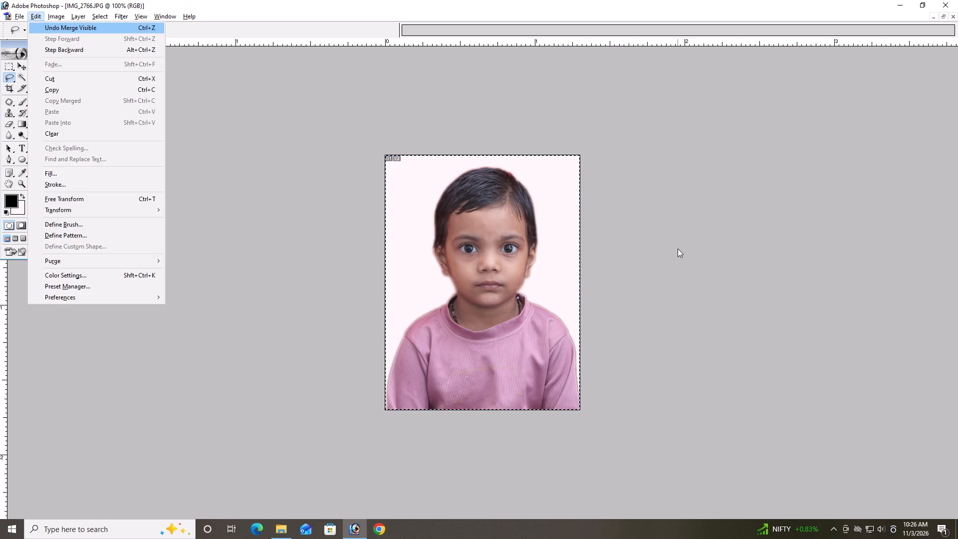
pyautogui.hotkey('alt', 's')
pyautogui.hotkey('ctrl', 'Return')
pyautogui.hotkey('ctrl', 'd')
# Select the child's face, ears and neck skin with the Magic Wand at tolerance 32.
pyautogui.hotkey('ctrl', '+')
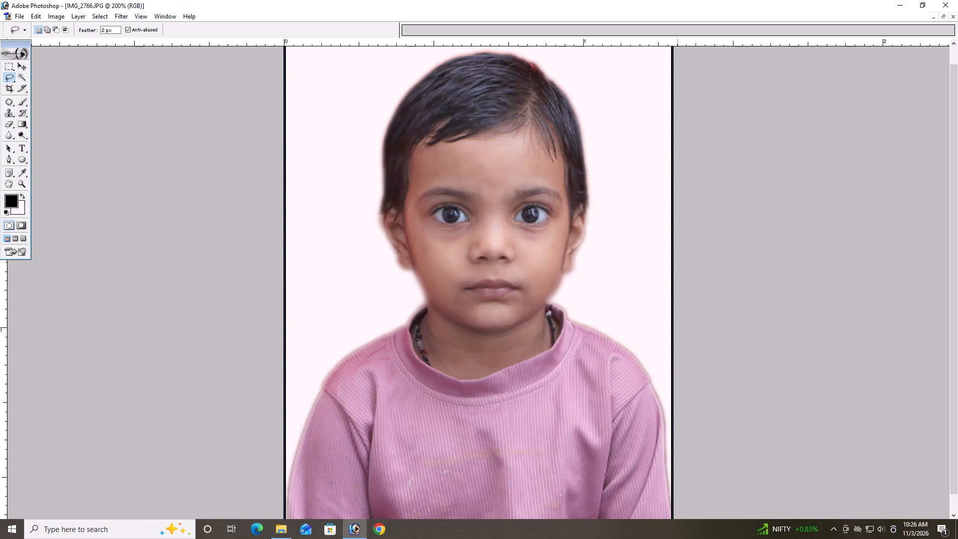
pyautogui.moveTo(21, 74); pyautogui.dragTo(31, 80)
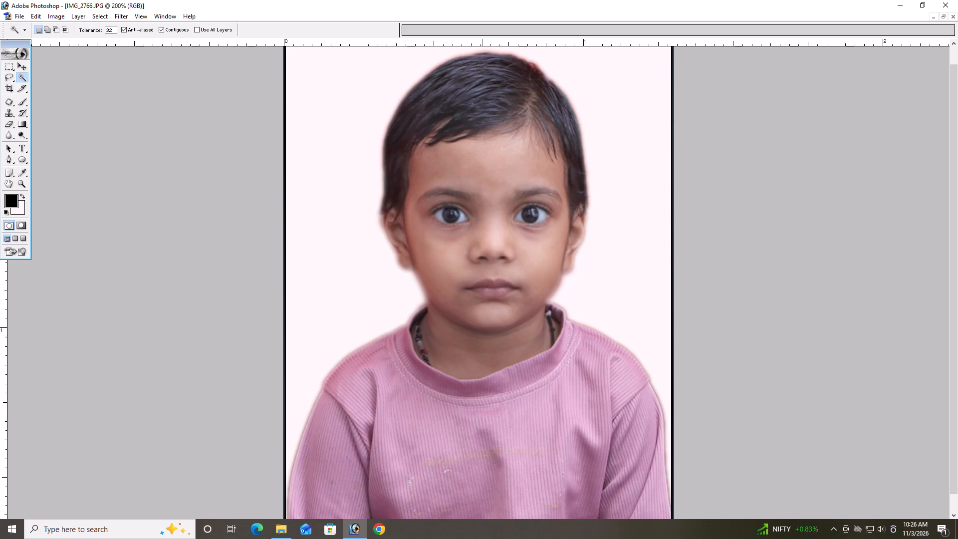
pyautogui.keyDown('shift'); pyautogui.click(482, 161); pyautogui.keyUp('shift')
pyautogui.keyDown('shift'); pyautogui.click(468, 173); pyautogui.keyUp('shift')
pyautogui.keyDown('shift'); pyautogui.moveTo(464, 183); pyautogui.dragTo(457, 201); pyautogui.keyUp('shift')
pyautogui.keyDown('shift'); pyautogui.moveTo(447, 232); pyautogui.dragTo(448, 252); pyautogui.keyUp('shift')
pyautogui.keyDown('shift'); pyautogui.moveTo(451, 257); pyautogui.dragTo(454, 268); pyautogui.keyUp('shift')
pyautogui.keyDown('shift'); pyautogui.moveTo(455, 281); pyautogui.dragTo(458, 308); pyautogui.keyUp('shift')
pyautogui.keyDown('shift'); pyautogui.moveTo(458, 319); pyautogui.dragTo(462, 336); pyautogui.keyUp('shift')
pyautogui.keyDown('shift'); pyautogui.click(462, 337); pyautogui.keyUp('shift')
pyautogui.keyDown('shift'); pyautogui.click(460, 340); pyautogui.keyUp('shift')
pyautogui.keyDown('shift'); pyautogui.click(457, 341); pyautogui.keyUp('shift')
pyautogui.keyDown('shift'); pyautogui.doubleClick(451, 338); pyautogui.keyUp('shift')
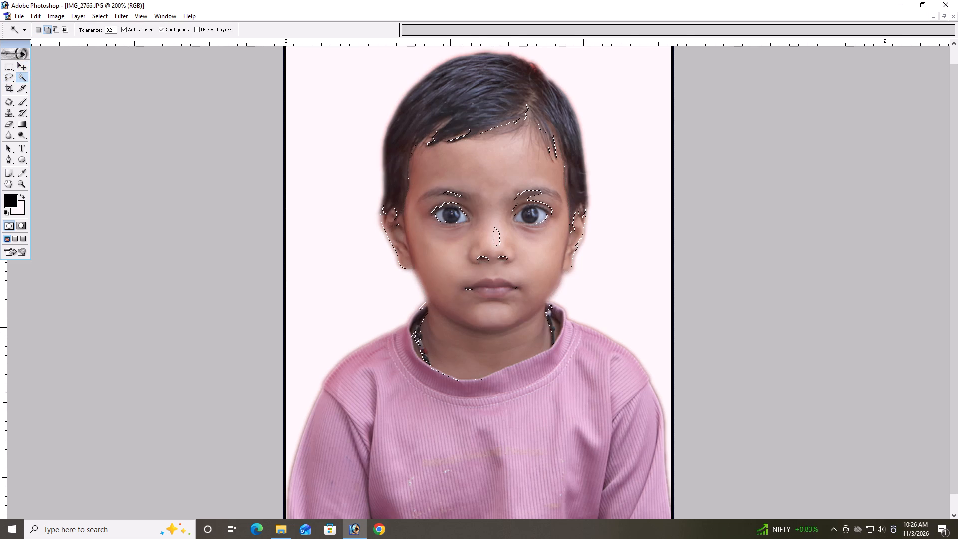
# Feather the skin selection by 50 px, apply the last-used Curves adjustment to it and deselect.
pyautogui.hotkey('ctrl', 'alt', 'd')
pyautogui.write('50')
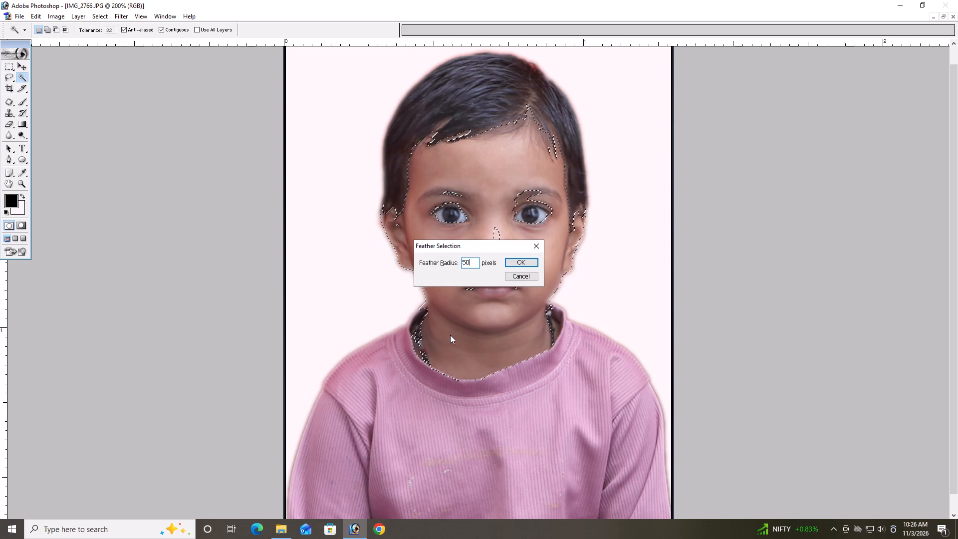
pyautogui.press('Return')
pyautogui.hotkey('ctrl', 'alt', 'm')
pyautogui.hotkey('ctrl', 'Return')
pyautogui.hotkey('ctrl', 'd')
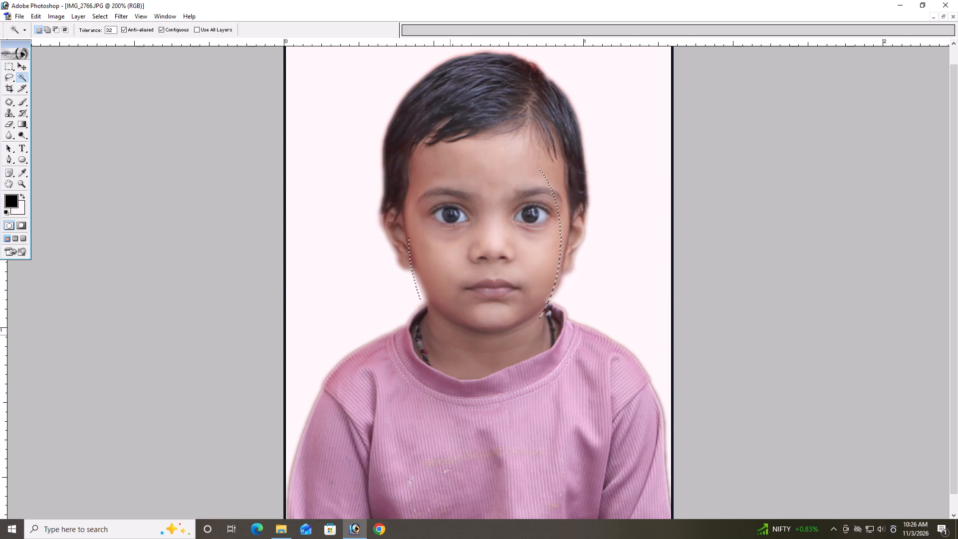
# Run the photo-sheet action that lays out eight rotated copies of the bordered portrait on a new 4 × 6 in document.
pyautogui.press('F10')
pyautogui.click(291, 49)
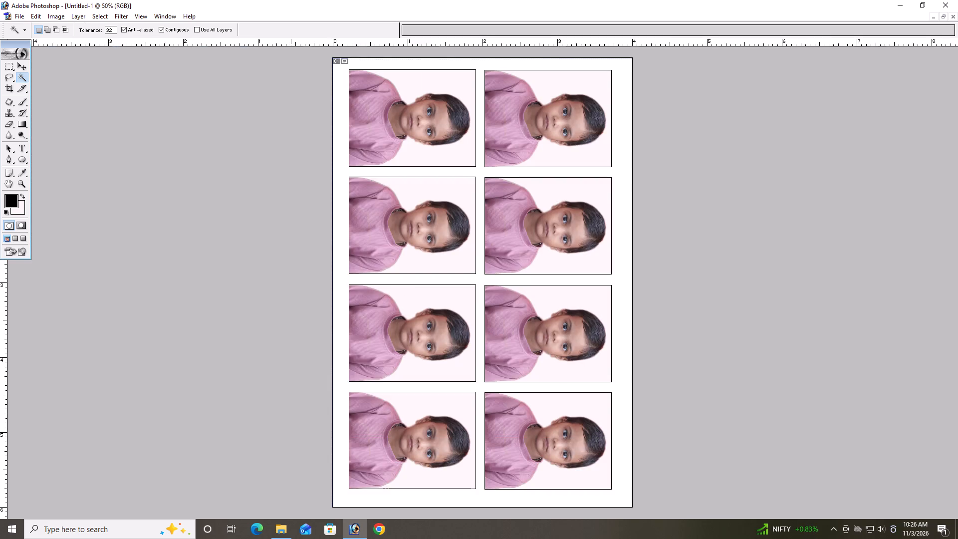
# Apply the last-used Levels adjustment to the eight-photo sheet.
pyautogui.hotkey('ctrl', '+')
pyautogui.hotkey('ctrl', '+')
pyautogui.hotkey('ctrl', '+')
pyautogui.hotkey('ctrl', 'alt', 'l')
pyautogui.hotkey('ctrl', 'alt', 'Return')
pyautogui.hotkey('ctrl', '-')
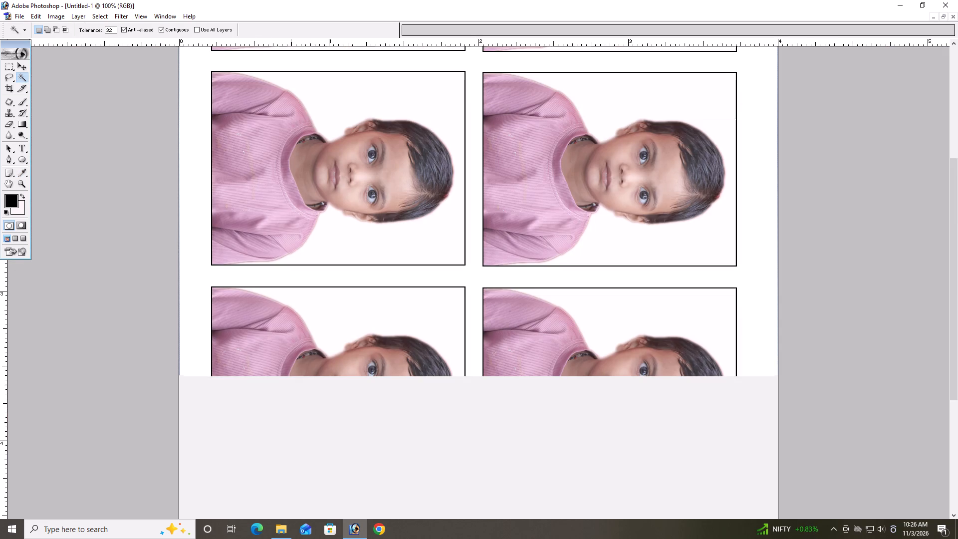
# Apply Color Balance to the sheet, with blue +7 in the highlights and levels −2, 0, +5 in the midtones.
pyautogui.hotkey('ctrl', 'b')
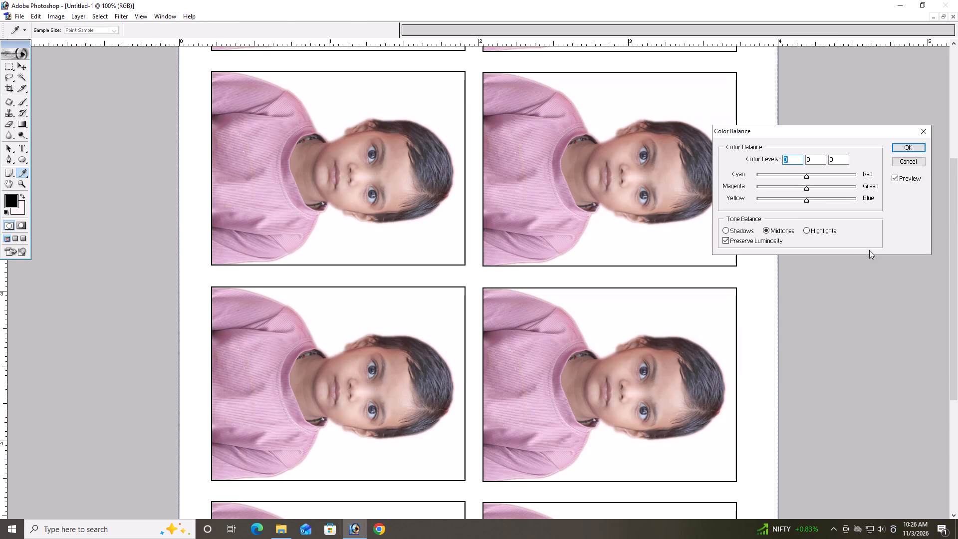
pyautogui.click(827, 231)
pyautogui.click(808, 201)
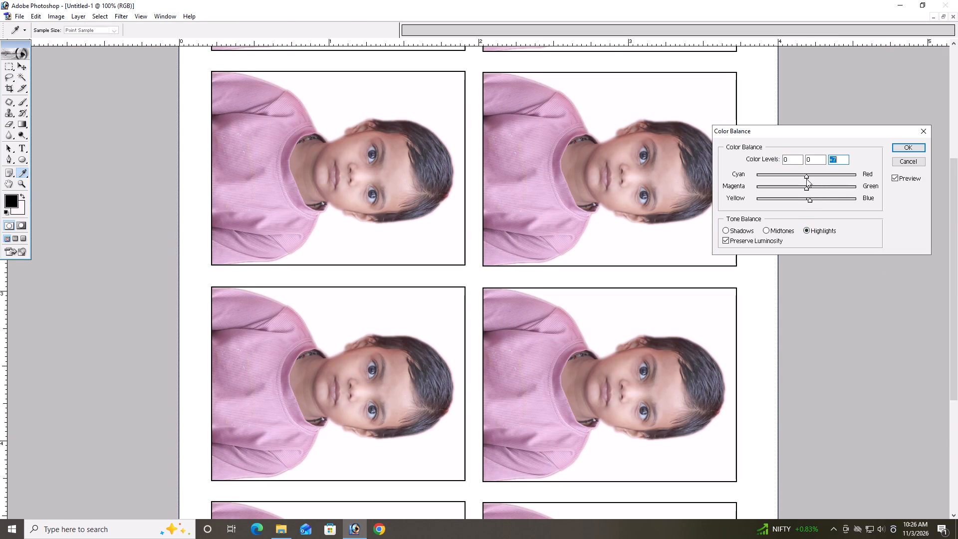
pyautogui.click(805, 176)
pyautogui.click(788, 232)
pyautogui.click(809, 201)
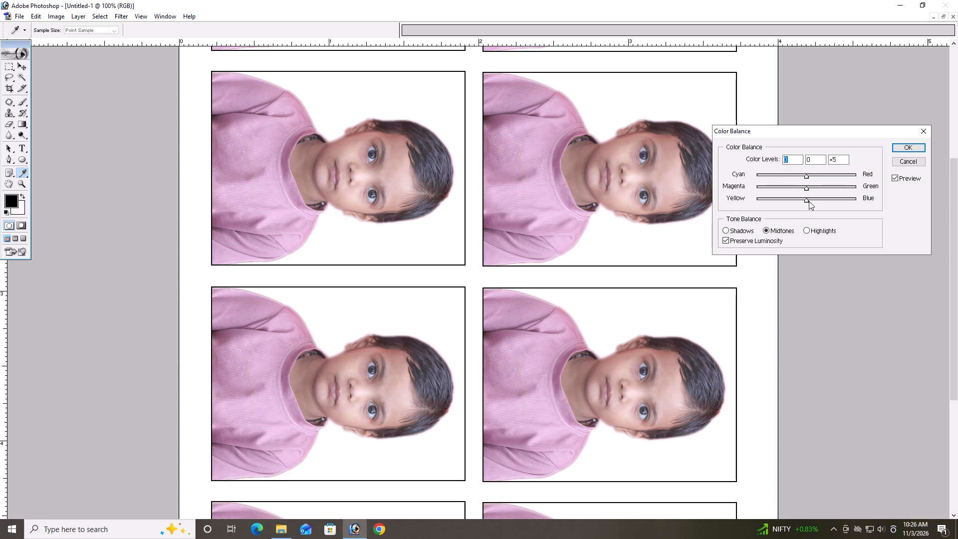
pyautogui.click(805, 178)
pyautogui.click(907, 148)
# Apply a second Color Balance to the sheet with midtone levels +8, 0, −3.
pyautogui.hotkey('ctrl', 'b')
pyautogui.click(805, 200)
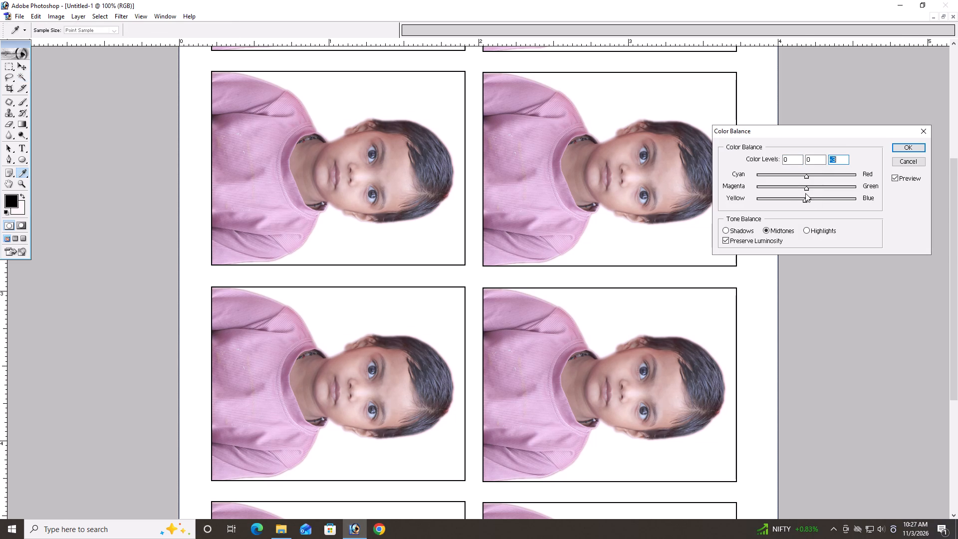
pyautogui.moveTo(813, 175); pyautogui.dragTo(810, 179)
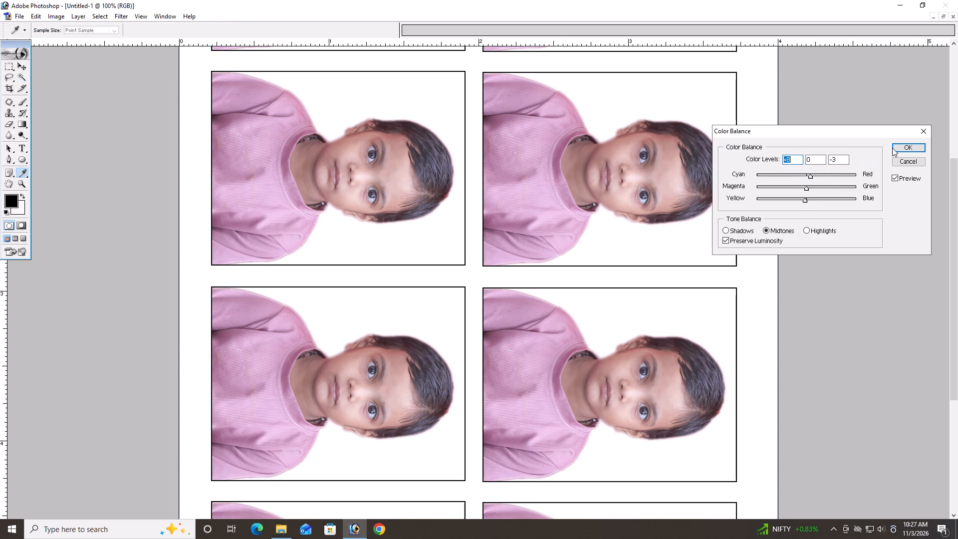
pyautogui.click(899, 147)
# Print the eight-photo sheet on the EPSON L130 with the current print settings.
pyautogui.hotkey('ctrl', 'alt', 'p')
pyautogui.press('Return')
pyautogui.press('Return')
pyautogui.press('Return')
pyautogui.press('Return')
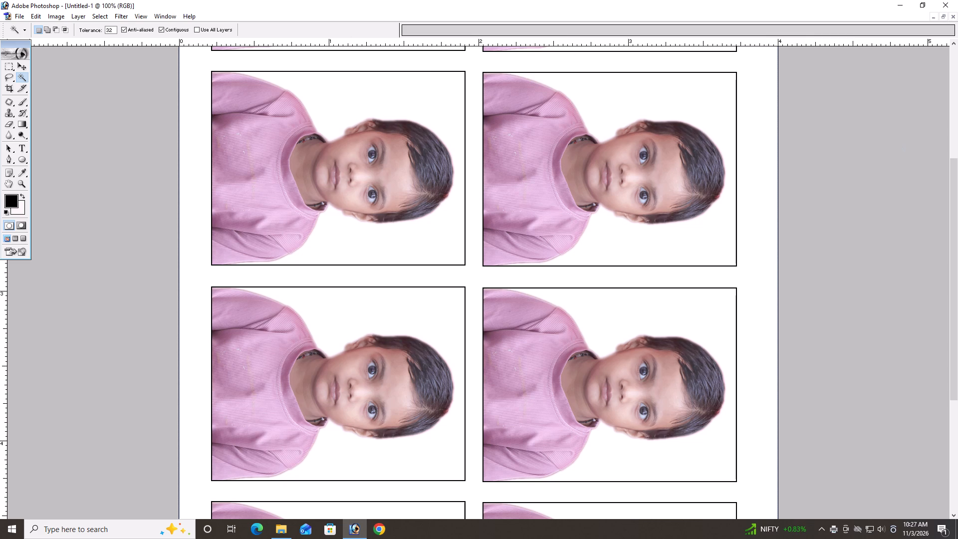
# Close IMG_2766 and the Untitled-1 photo sheet without saving, and exit Photoshop.
pyautogui.click(936, 16)
pyautogui.click(454, 52)
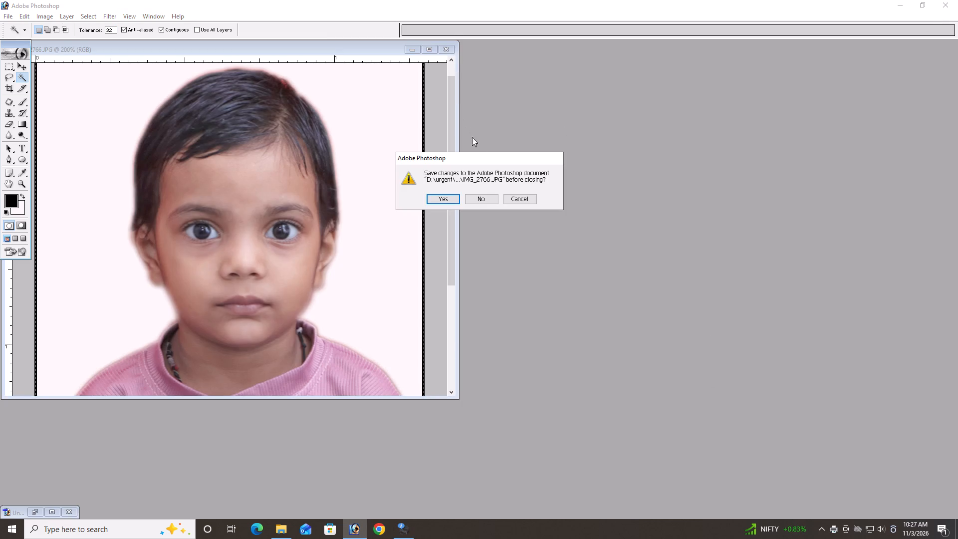
pyautogui.click(487, 204)
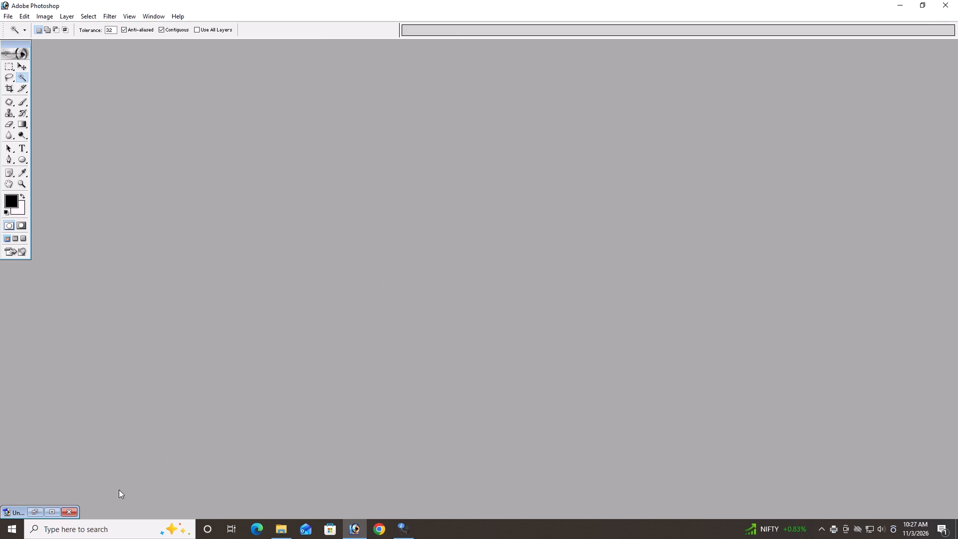
pyautogui.click(957, 0)
pyautogui.click(480, 196)
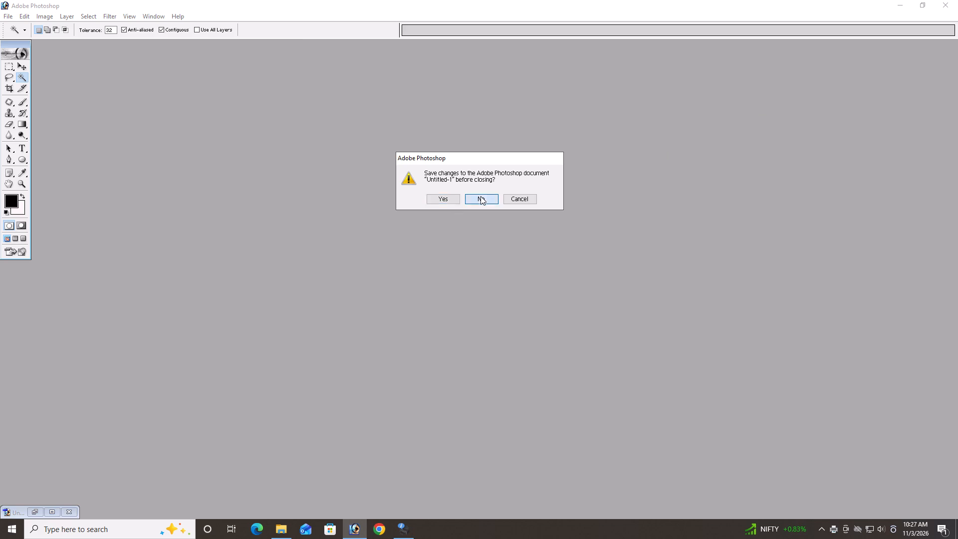
pyautogui.click(957, 0)
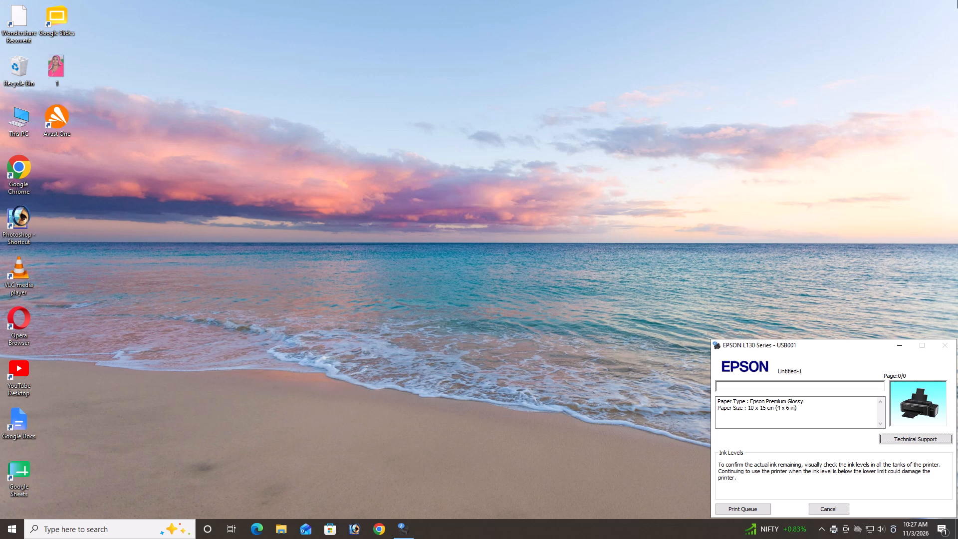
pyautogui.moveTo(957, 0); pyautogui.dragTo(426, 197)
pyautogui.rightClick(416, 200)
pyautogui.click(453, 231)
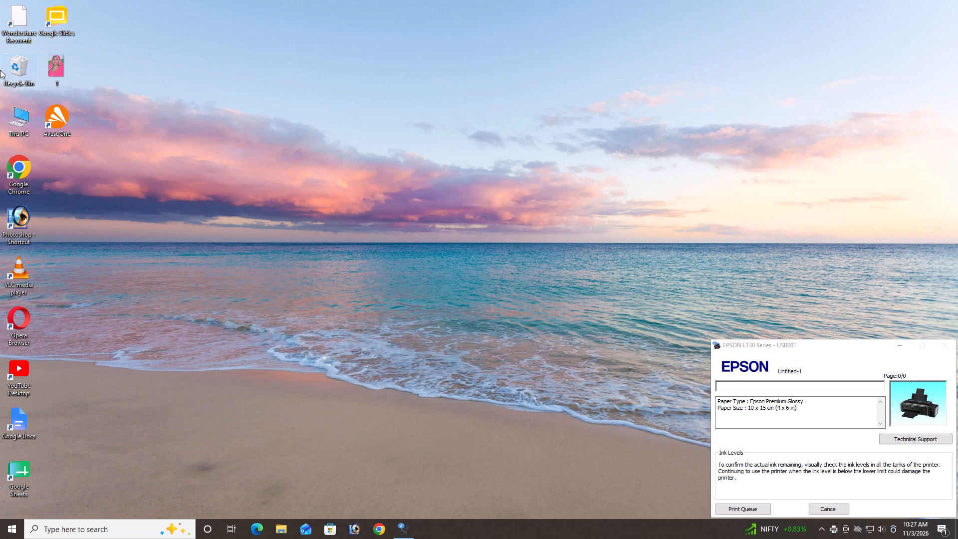
# Switch to File Explorer and open the 02.11.2026 folder inside 2026 > NOVEMBER on Local Disk (D:).
pyautogui.doubleClick(22, 126)
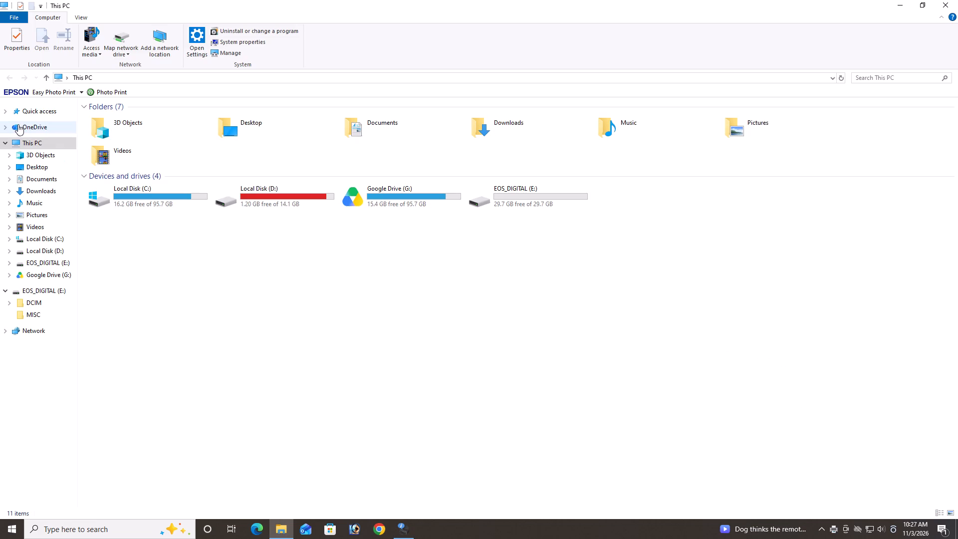
pyautogui.doubleClick(285, 199)
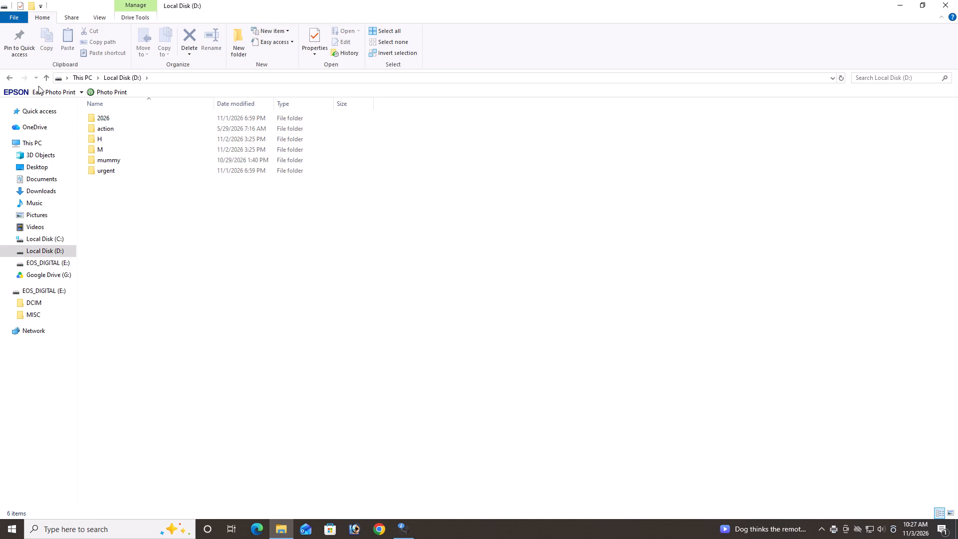
pyautogui.click(52, 83)
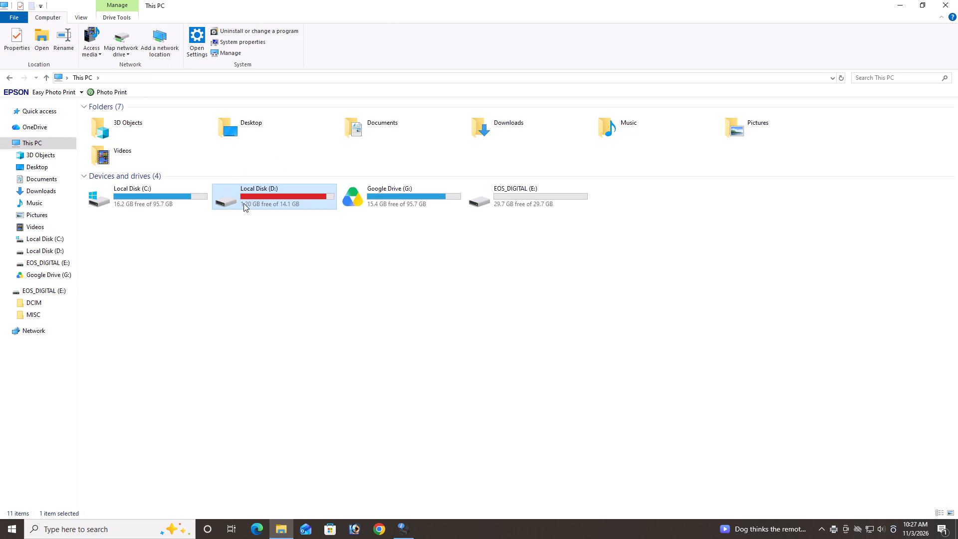
pyautogui.doubleClick(243, 203)
pyautogui.doubleClick(109, 121)
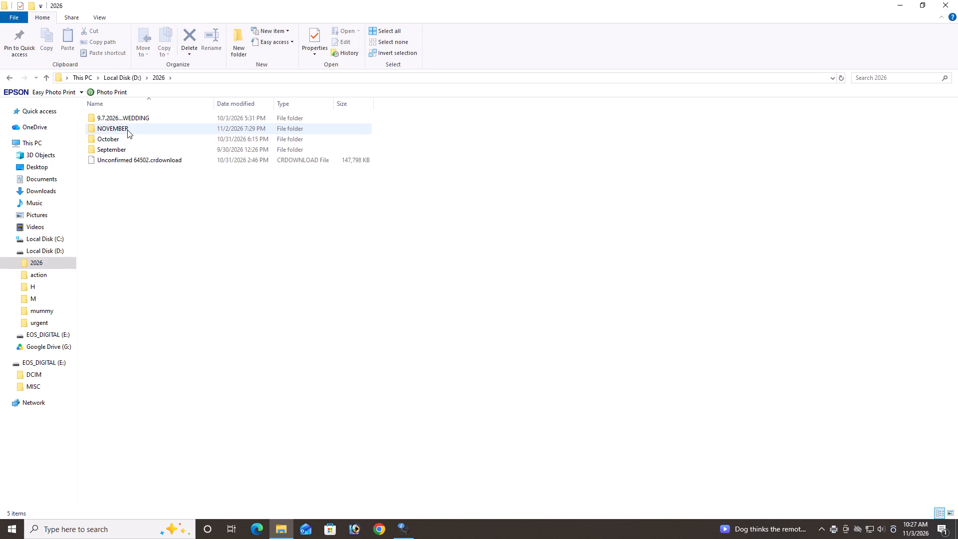
pyautogui.doubleClick(127, 130)
pyautogui.doubleClick(128, 126)
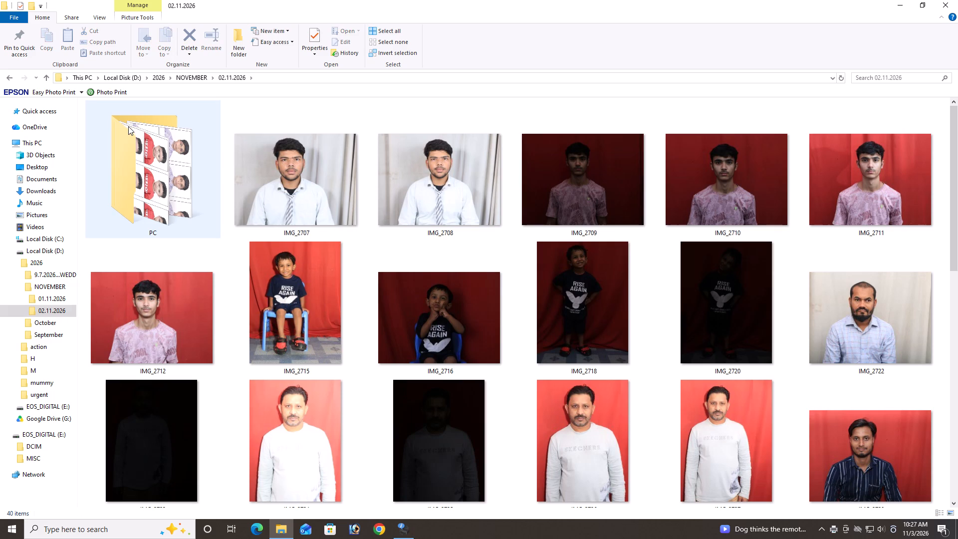
# View IMG_2754 near the end of the folder in the photo viewer and close it.
pyautogui.moveTo(957, 209); pyautogui.dragTo(957, 409)
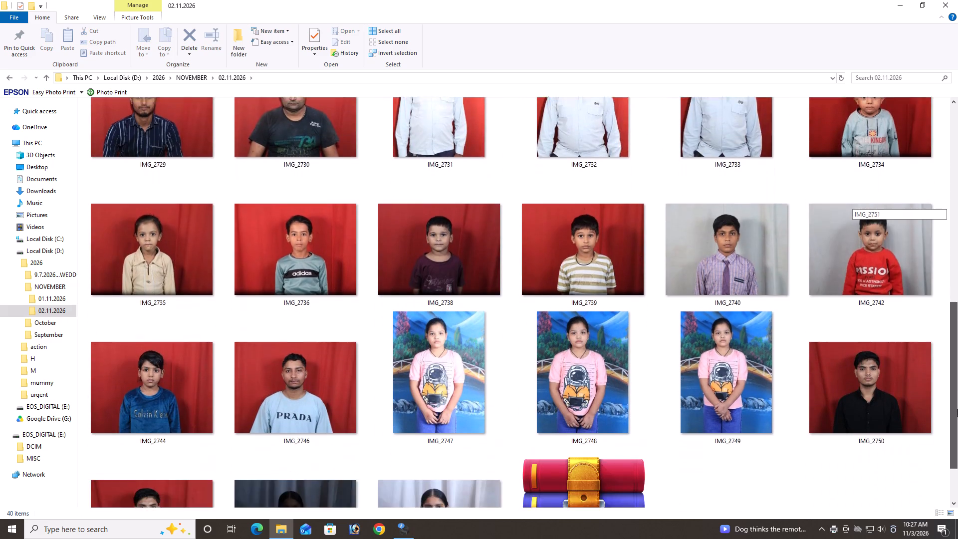
pyautogui.moveTo(957, 409); pyautogui.dragTo(957, 451)
pyautogui.doubleClick(461, 446)
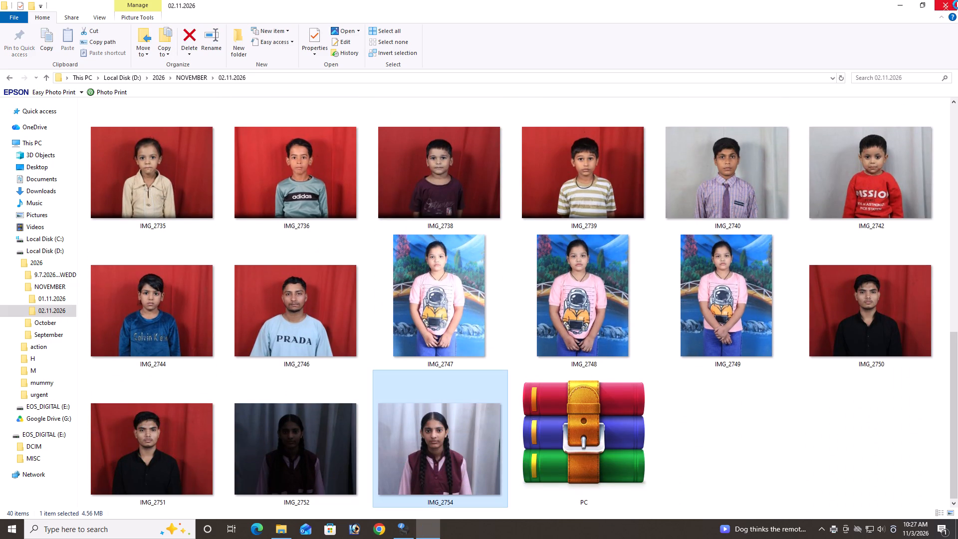
pyautogui.click(957, 4)
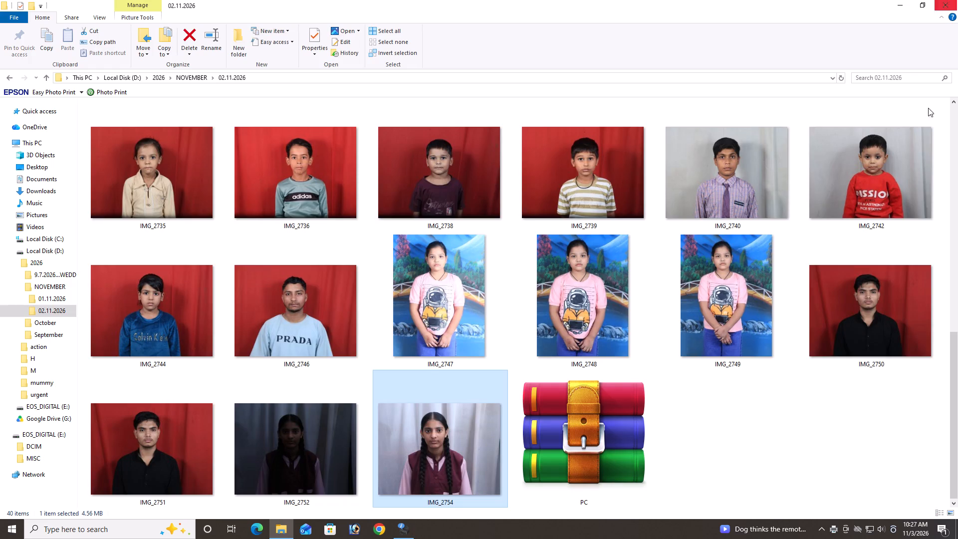
# Open IMG_2715, the child seated on a blue chair, from the start of the folder in the photo viewer.
pyautogui.moveTo(957, 451); pyautogui.dragTo(956, 393)
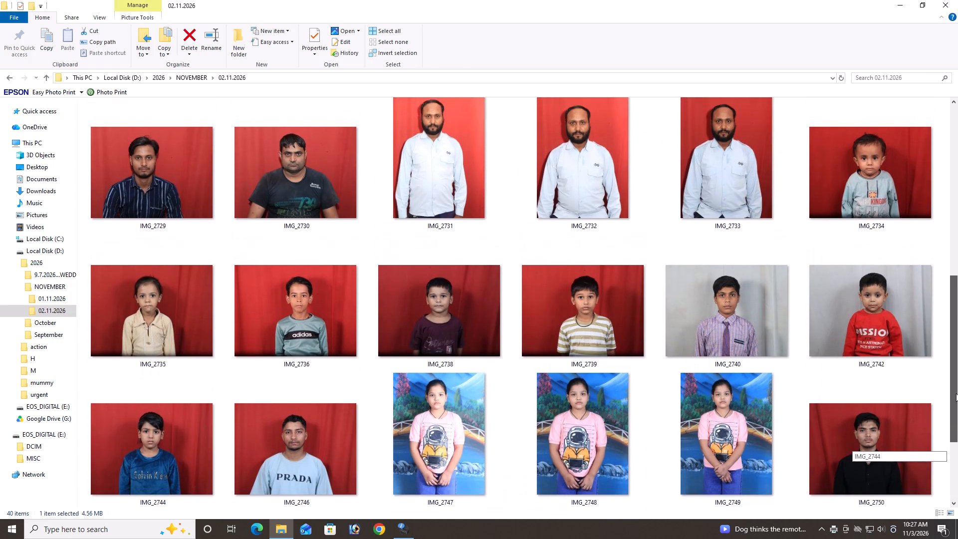
pyautogui.moveTo(956, 393); pyautogui.dragTo(957, 312)
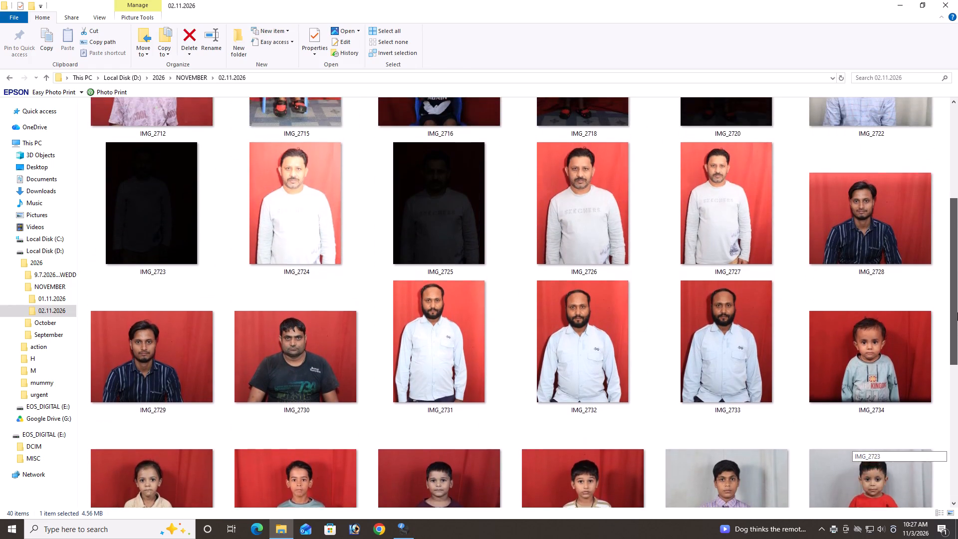
pyautogui.moveTo(957, 312); pyautogui.dragTo(952, 210)
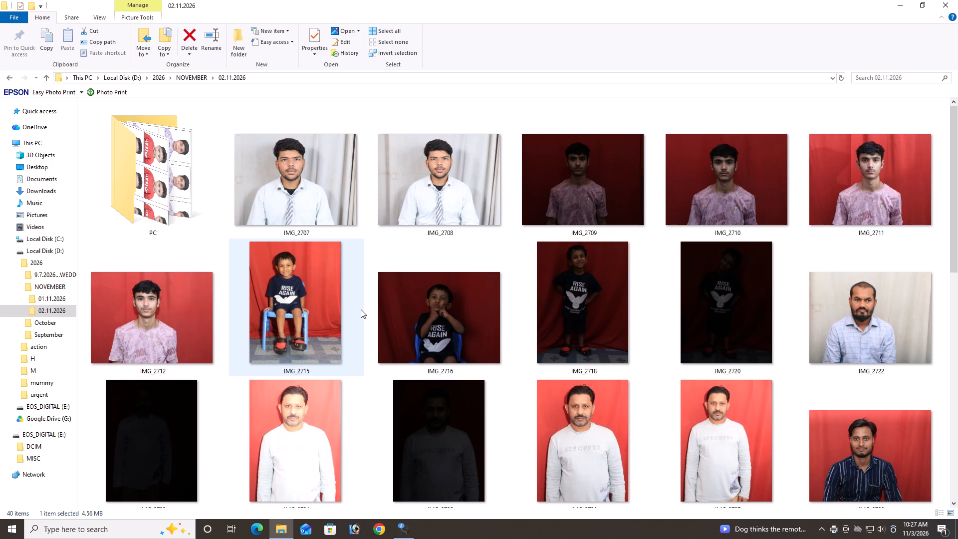
pyautogui.doubleClick(349, 304)
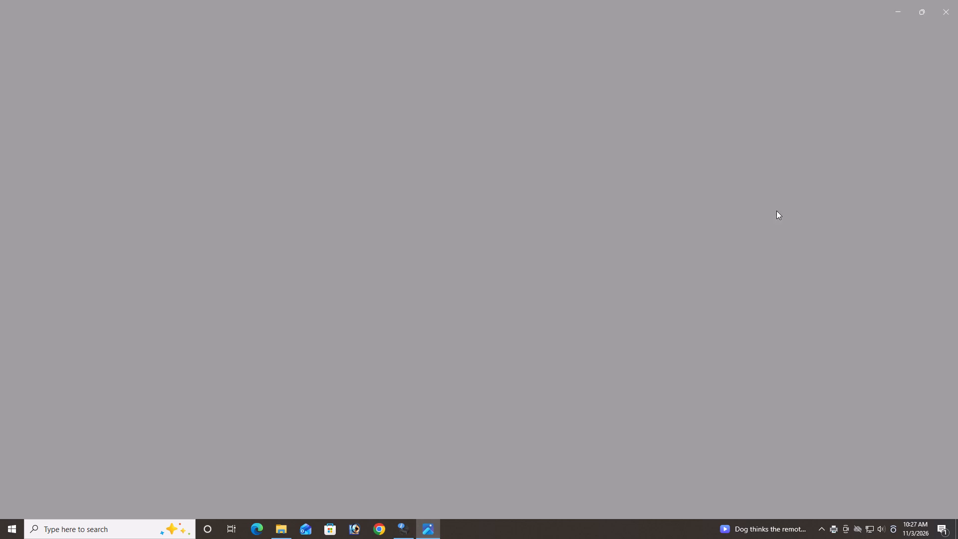
# Delete the child's standing shots that follow IMG_2715, including IMG_2716, IMG_2718 and IMG_2720, and close the photo viewer.
pyautogui.click(957, 281)
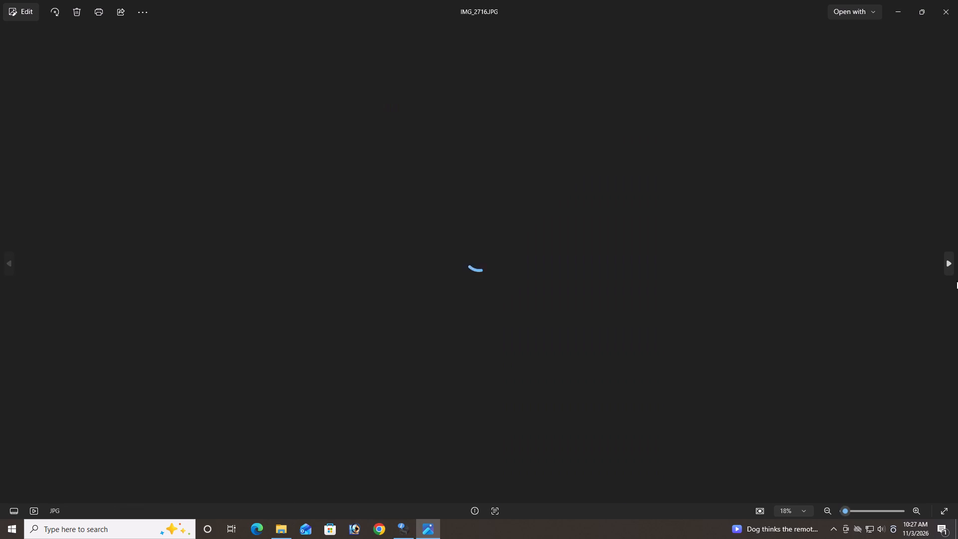
pyautogui.press('Delete')
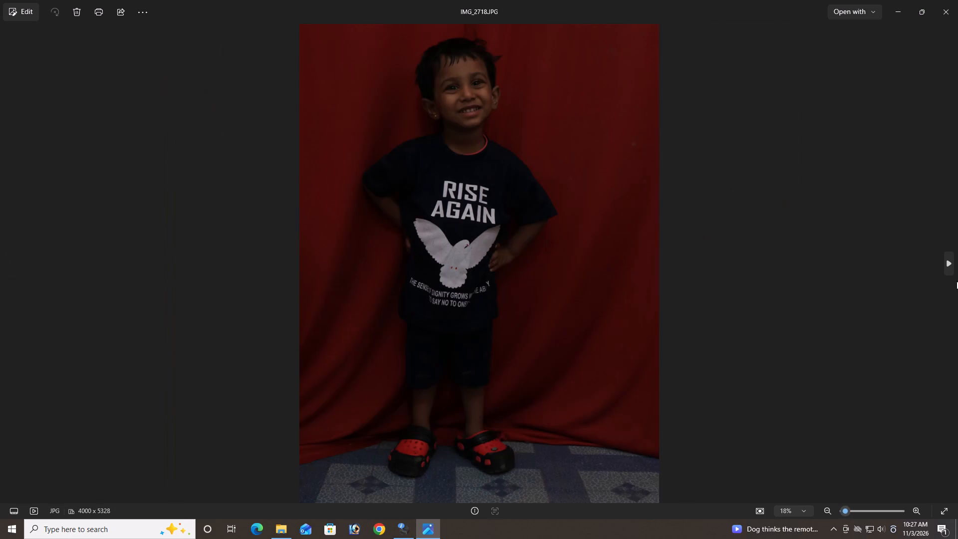
pyautogui.press('Delete')
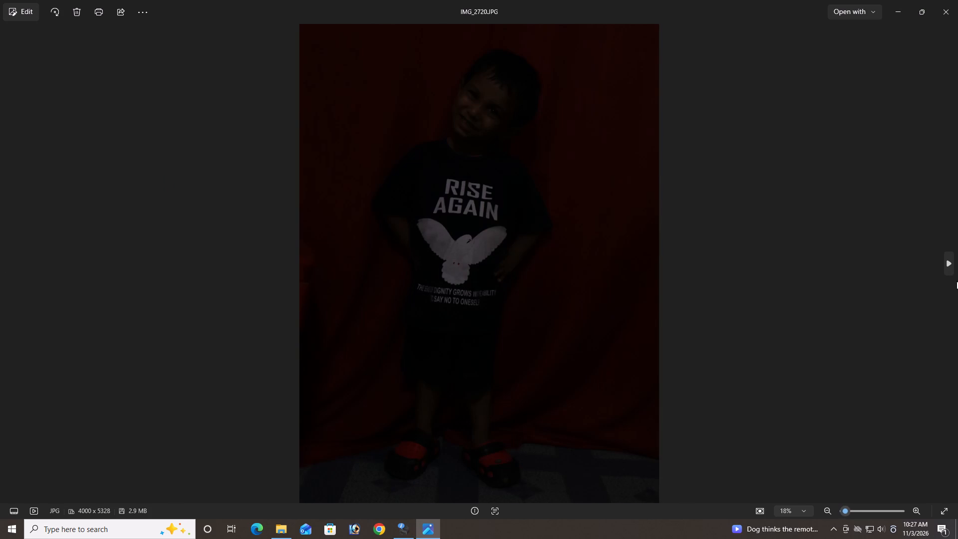
pyautogui.press('Delete')
pyautogui.click(957, 0)
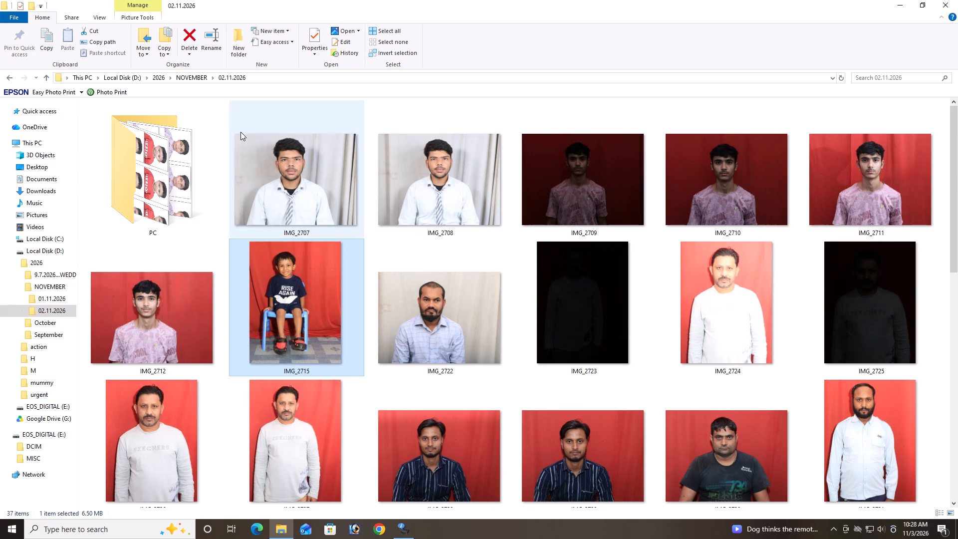
# Create a folder named 03.11.2026 inside NOVEMBER, alongside 02.11.2026, and open it.
pyautogui.click(50, 81)
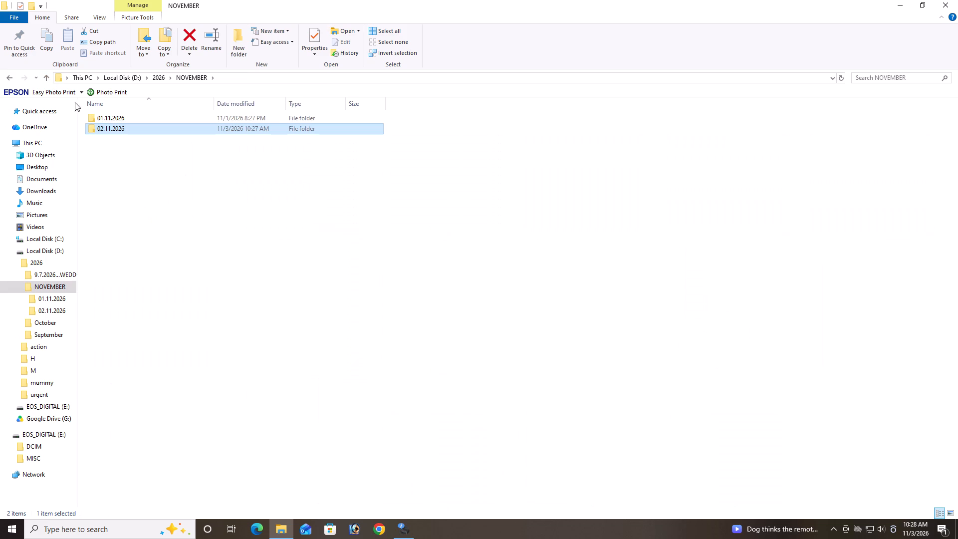
pyautogui.rightClick(186, 316)
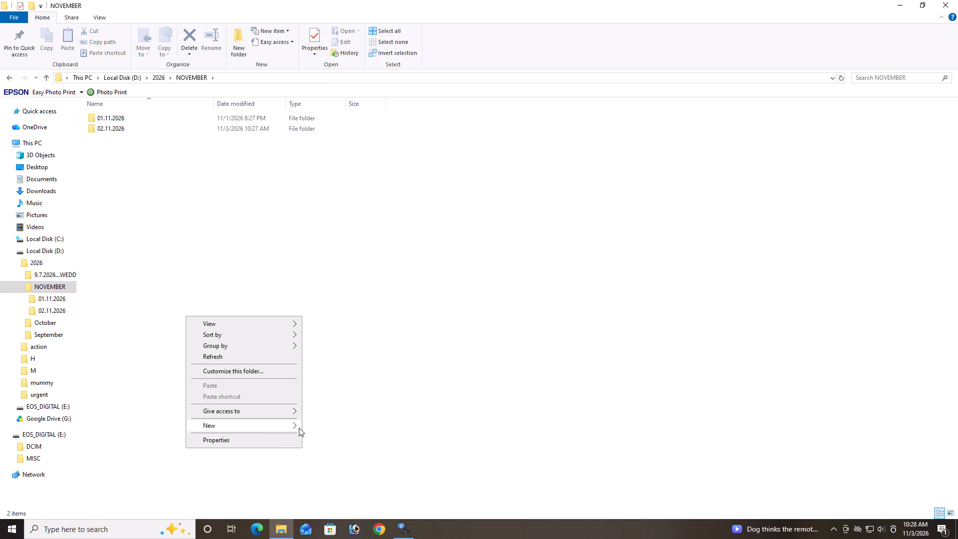
pyautogui.click(314, 312)
pyautogui.write('03')
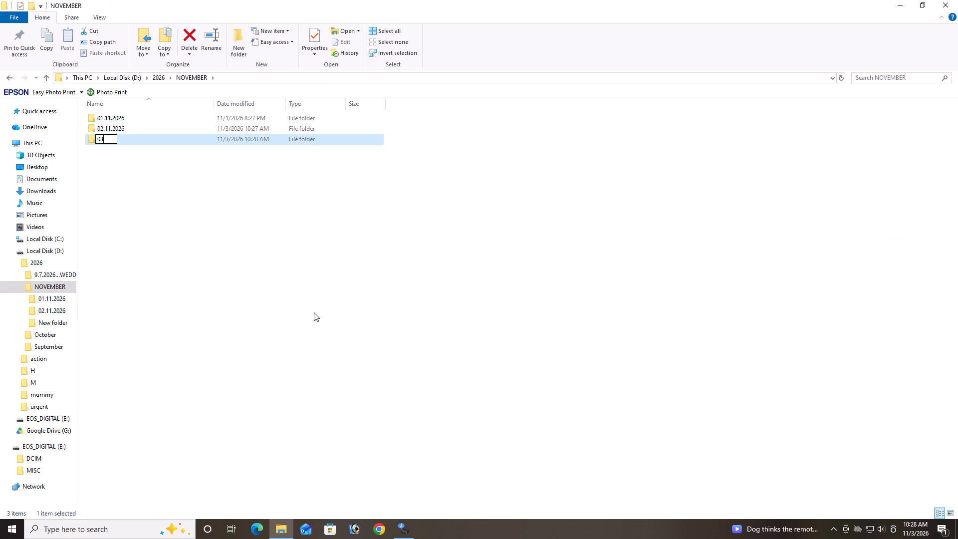
pyautogui.press('.')
pyautogui.write('11.2026')
pyautogui.press('Return')
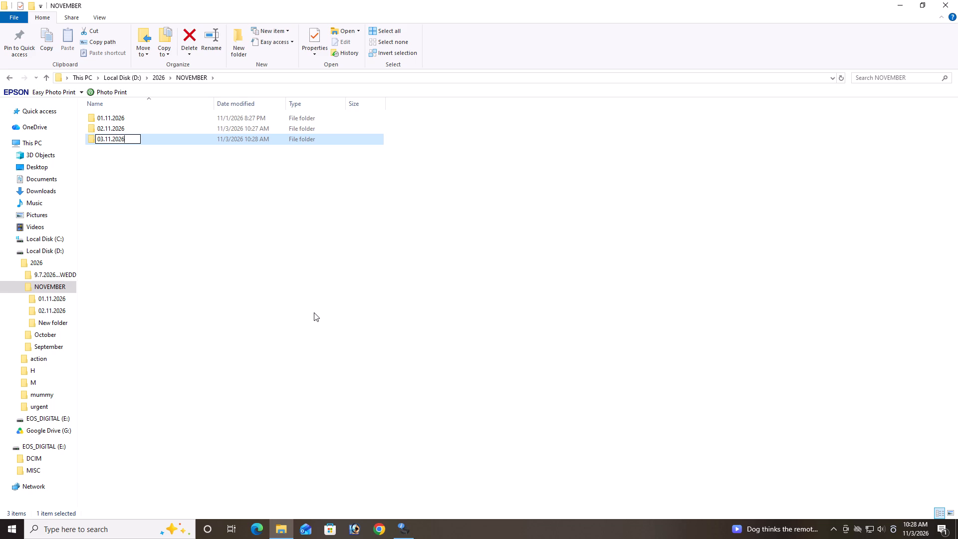
pyautogui.doubleClick(221, 142)
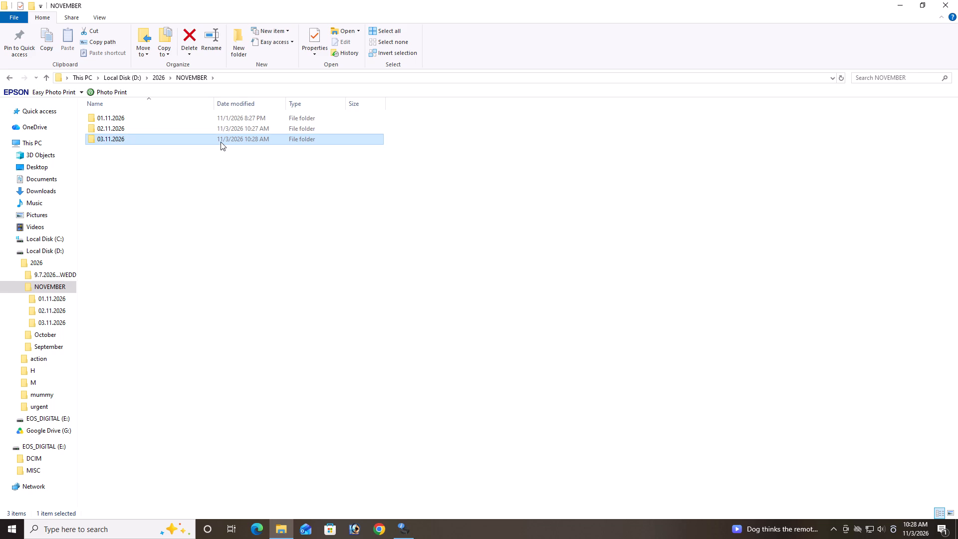
# Go back up the folder levels to This PC and close the File Explorer window.
pyautogui.tripleClick(41, 83)
pyautogui.click(41, 83)
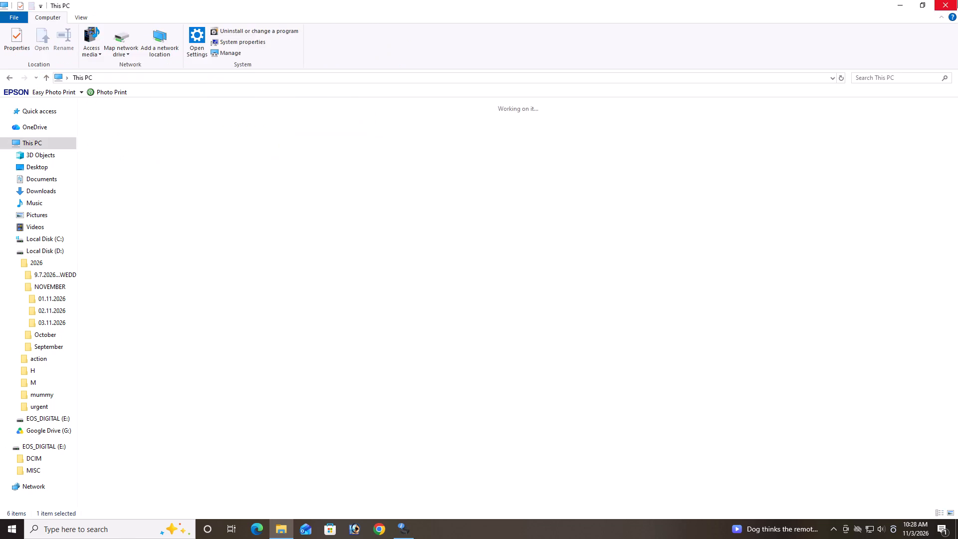
pyautogui.click(957, 0)
# Refresh the desktop.
pyautogui.moveTo(957, 0); pyautogui.dragTo(642, 240)
pyautogui.moveTo(639, 240); pyautogui.dragTo(634, 239, button='right')
pyautogui.click(659, 268)
pyautogui.rightClick(659, 268)
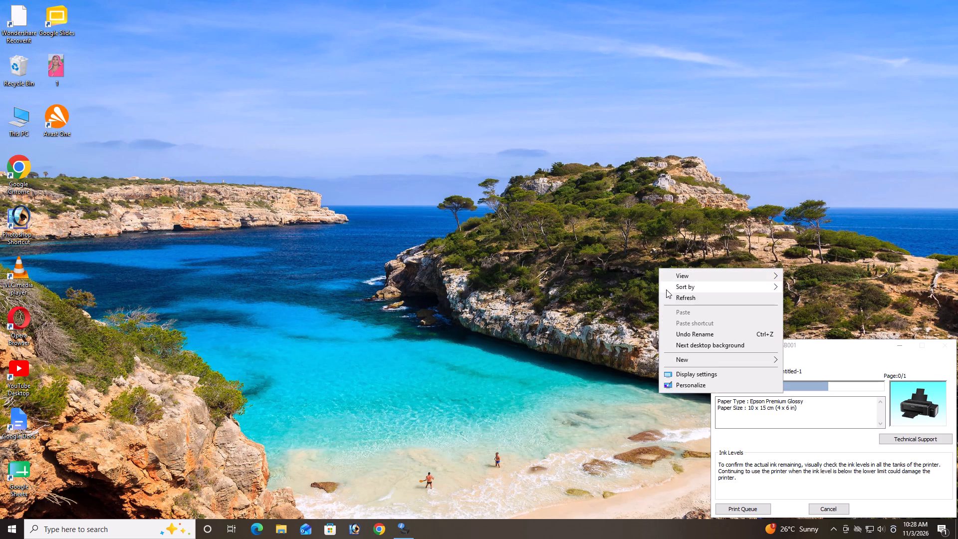
pyautogui.click(671, 296)
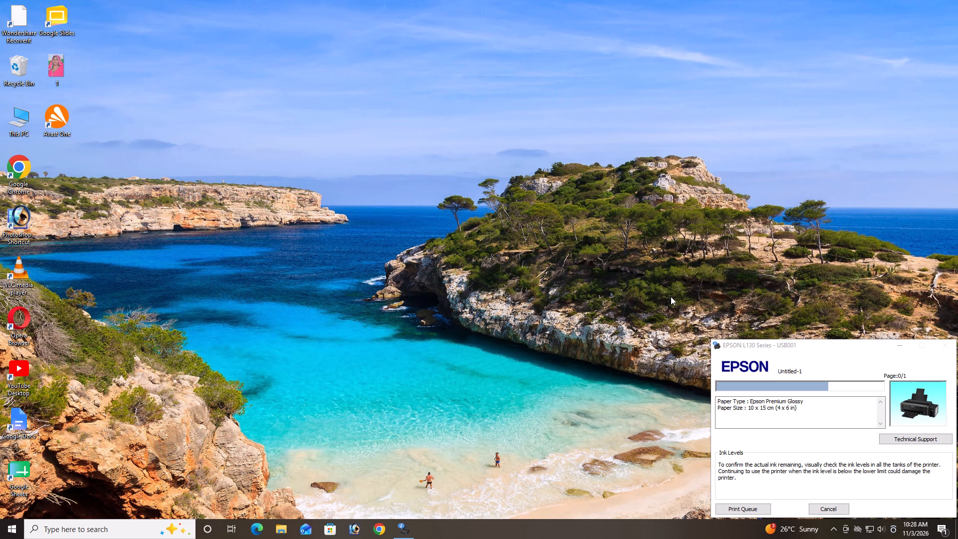